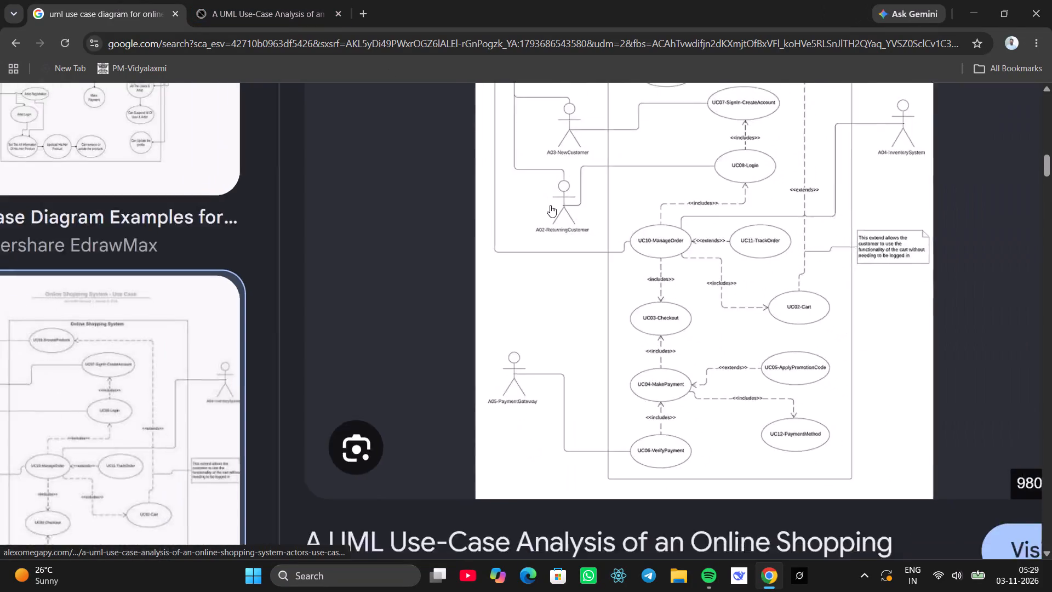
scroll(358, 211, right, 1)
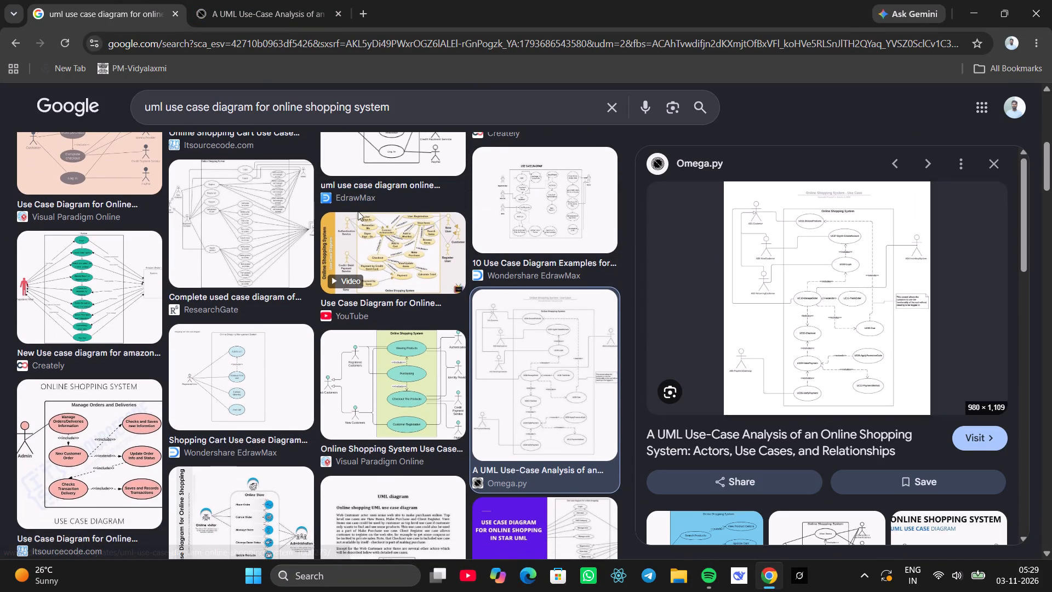
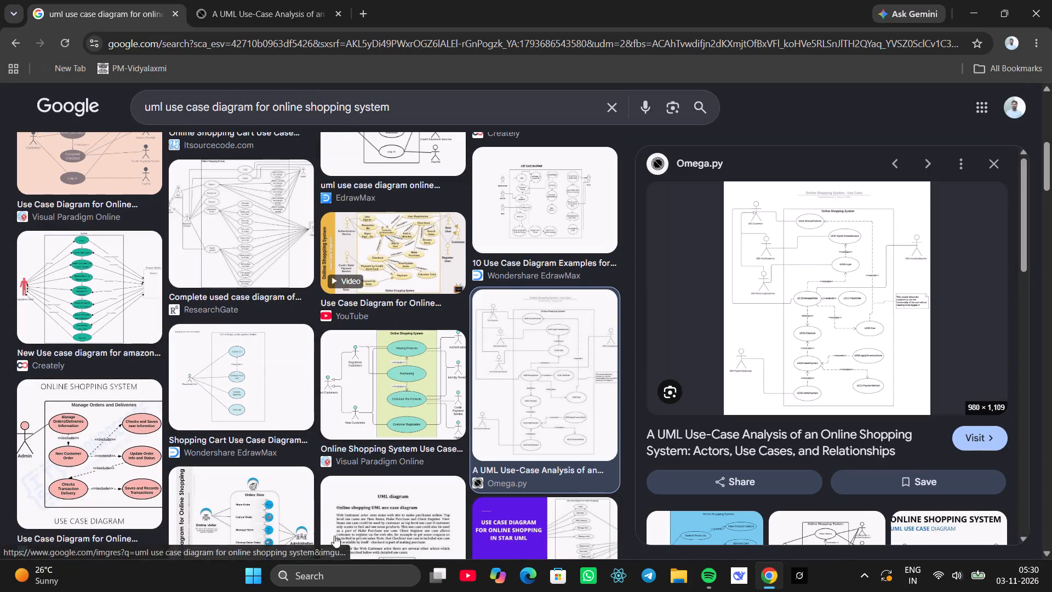
Find draw.io through the Windows search and launch it.
click(344, 564)
click(341, 579)
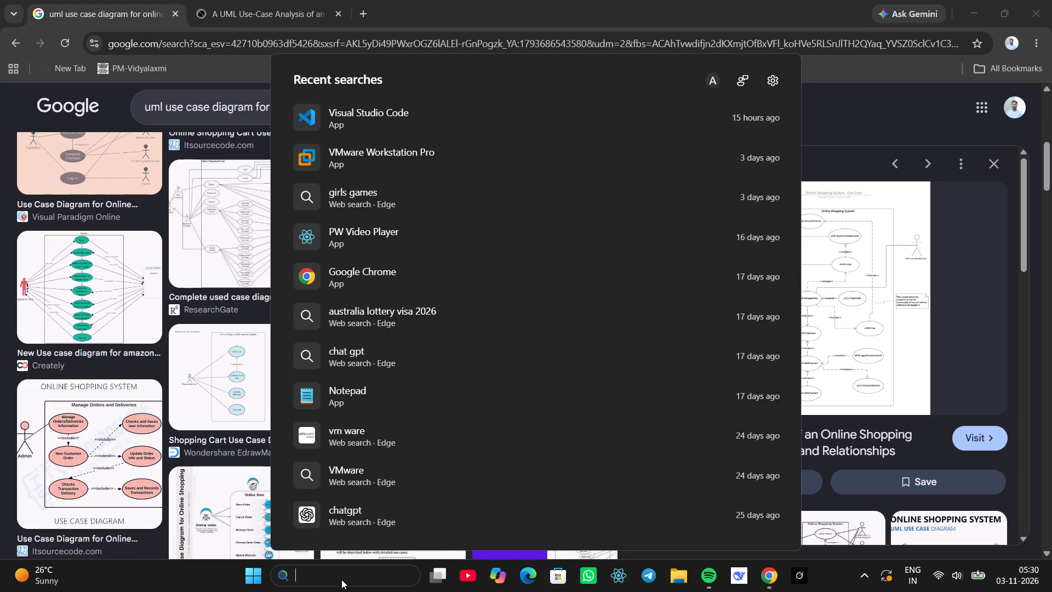
text(DROW)
key(BackSpace)
key(BackSpace)
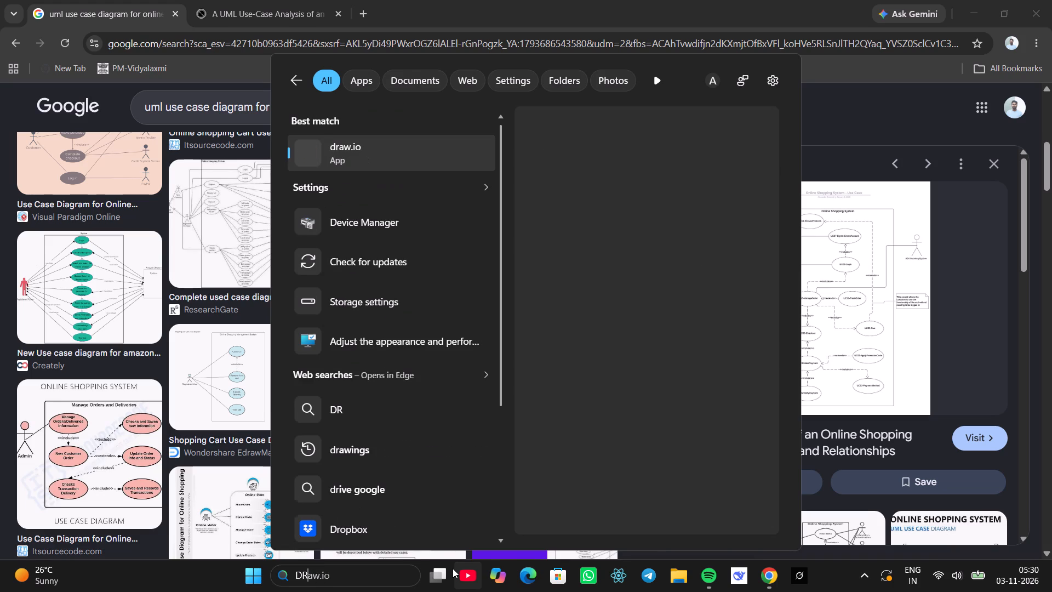
key(Return)
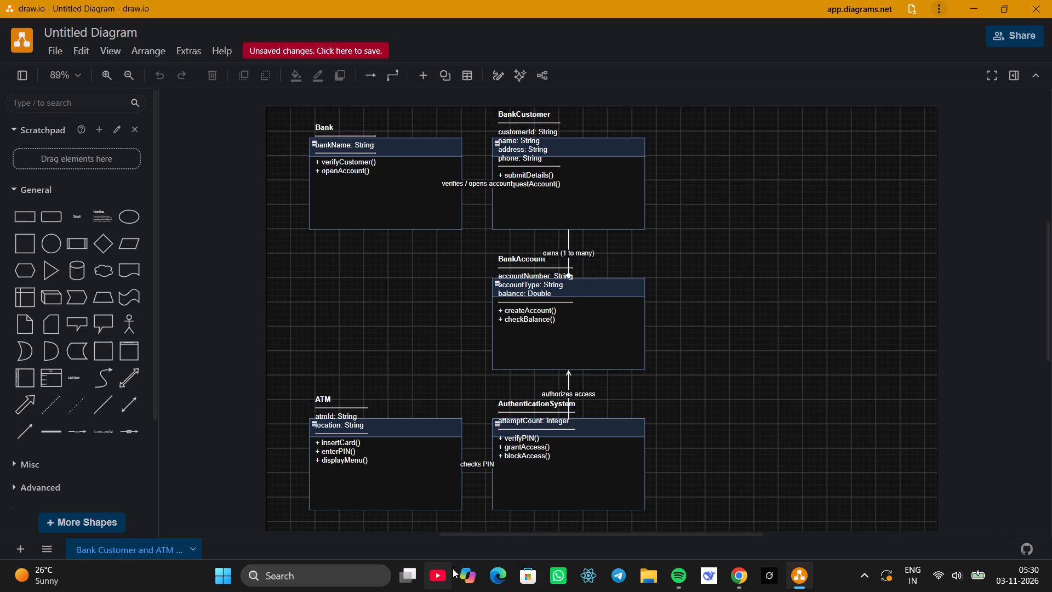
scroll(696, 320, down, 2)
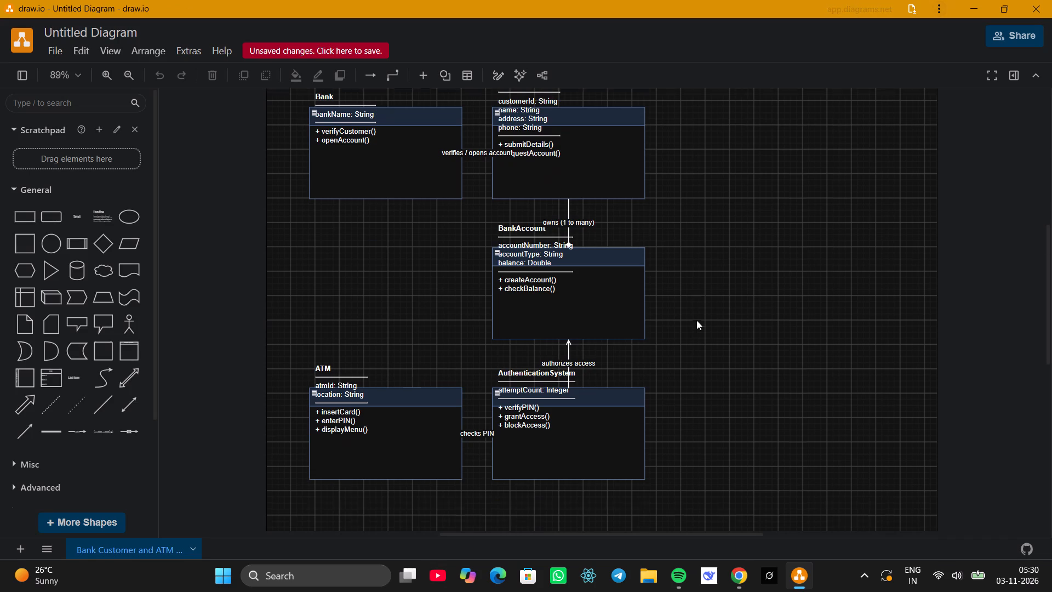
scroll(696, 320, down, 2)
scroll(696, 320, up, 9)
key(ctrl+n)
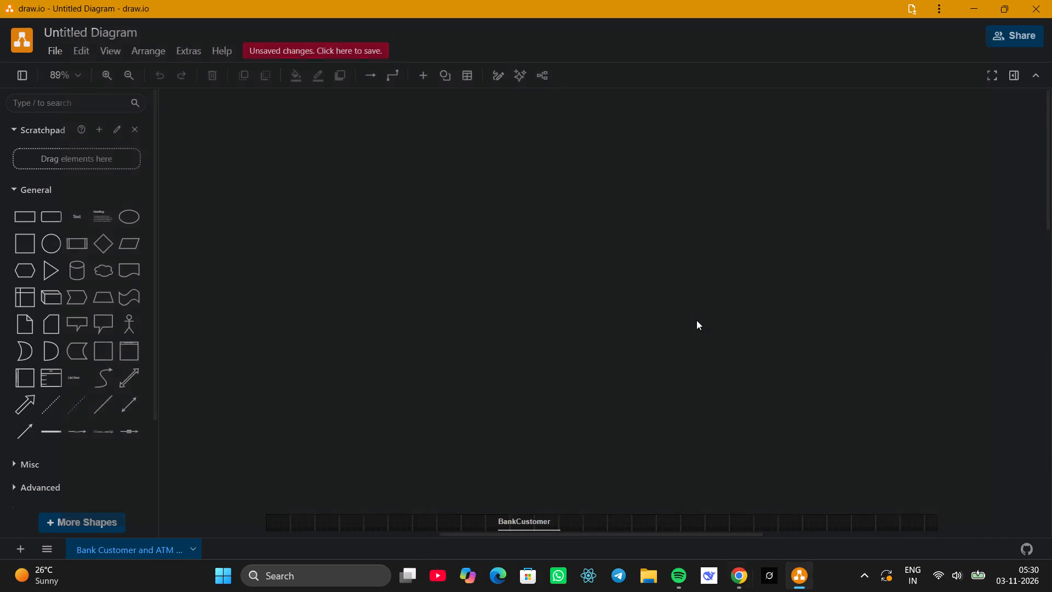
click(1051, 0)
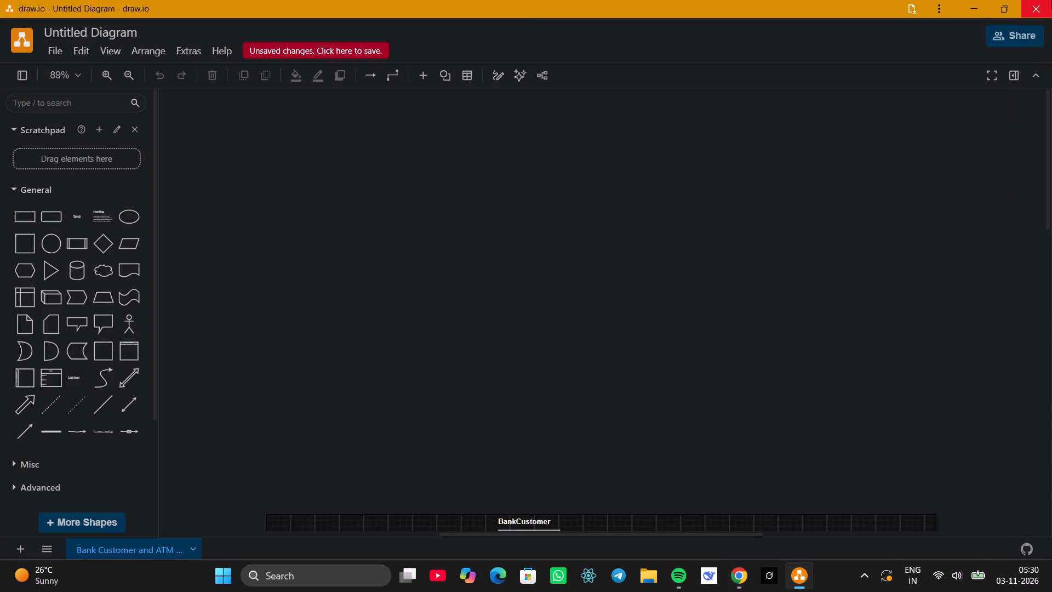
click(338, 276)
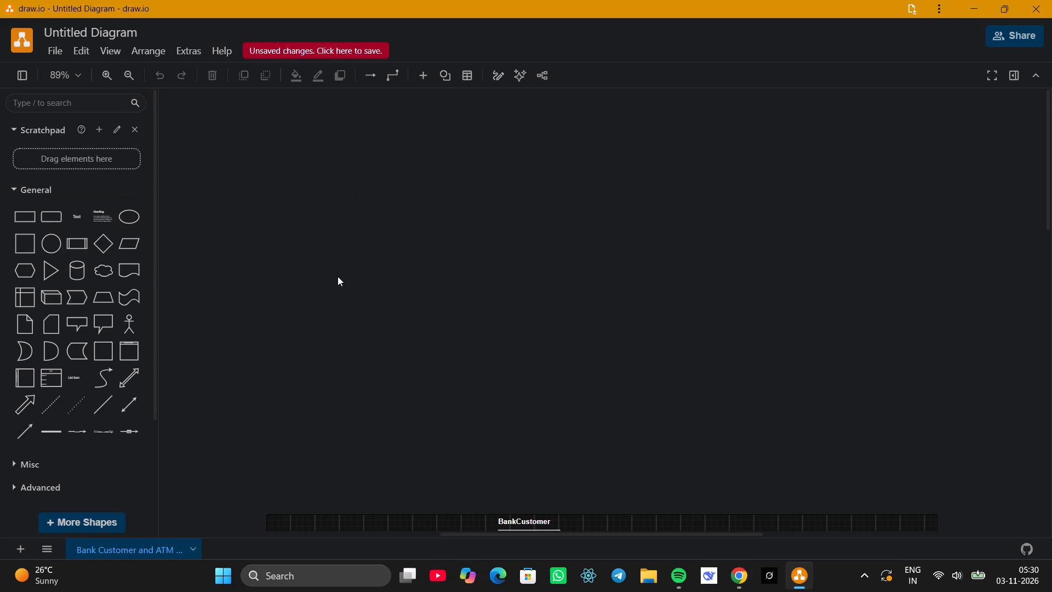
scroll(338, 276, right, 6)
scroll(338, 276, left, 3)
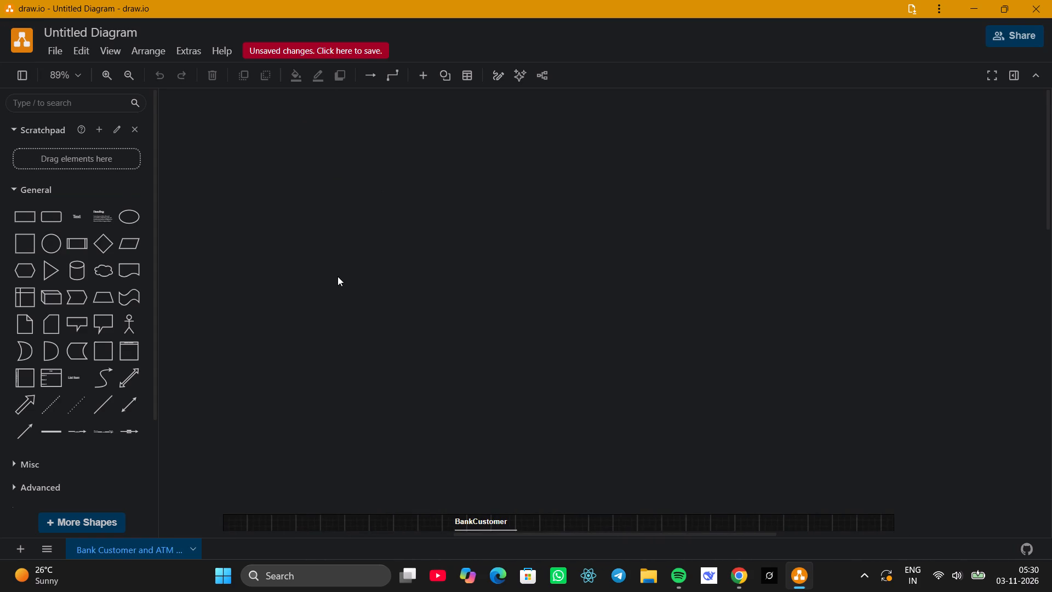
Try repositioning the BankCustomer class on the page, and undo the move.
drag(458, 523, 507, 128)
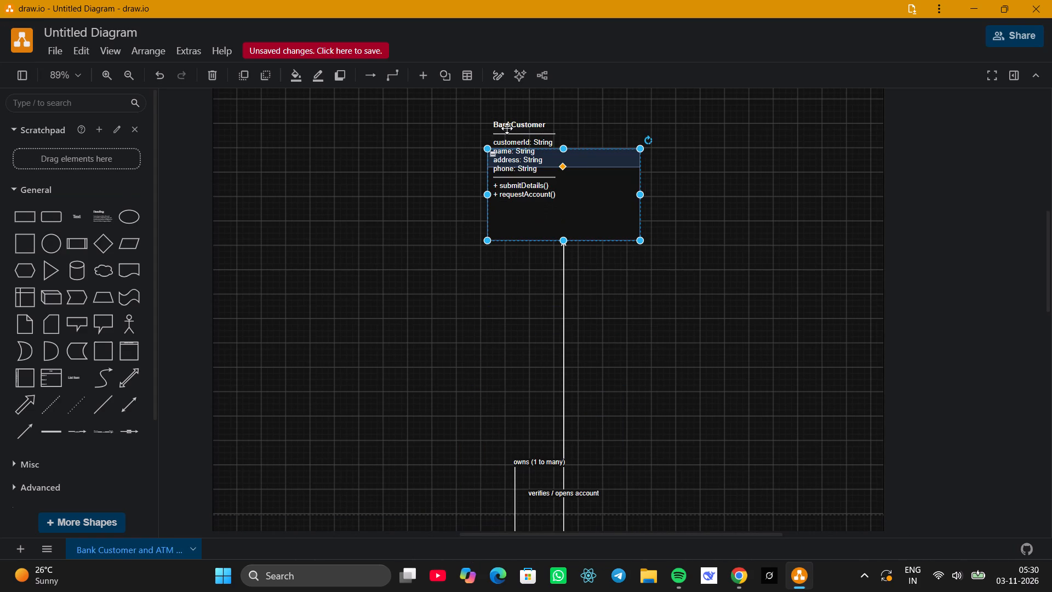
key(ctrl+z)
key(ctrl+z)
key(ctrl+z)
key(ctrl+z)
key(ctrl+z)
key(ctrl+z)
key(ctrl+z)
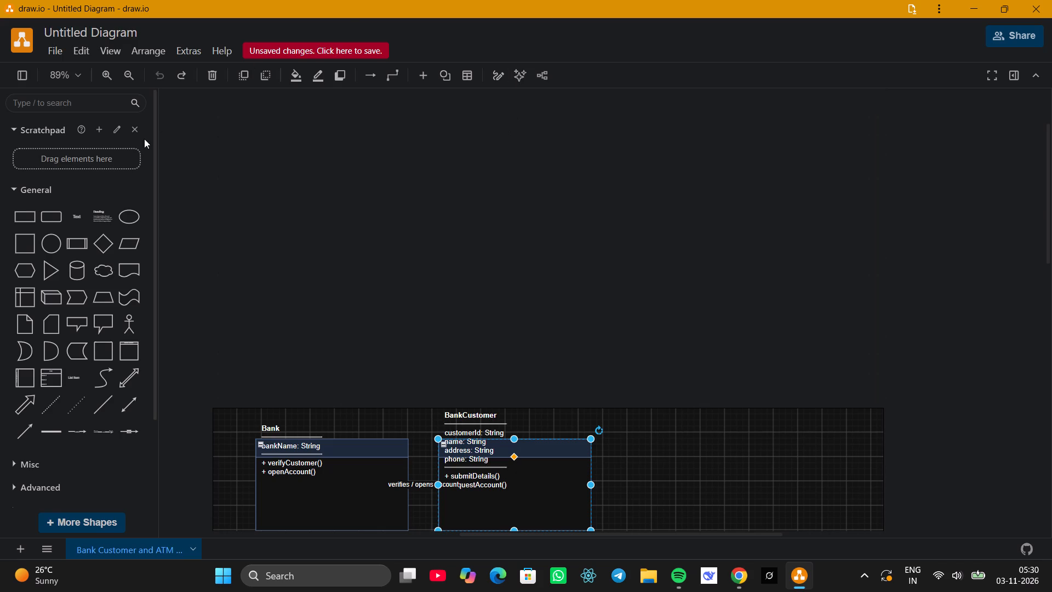
Create a new blank diagram, keeping the default name Untitled Diagram.drawio.
click(54, 47)
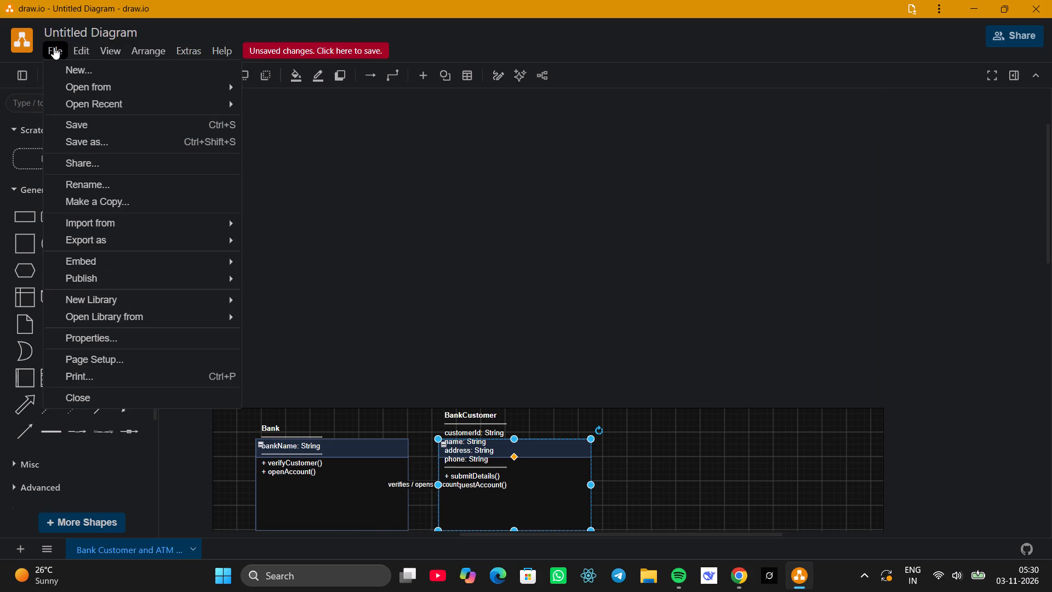
click(116, 86)
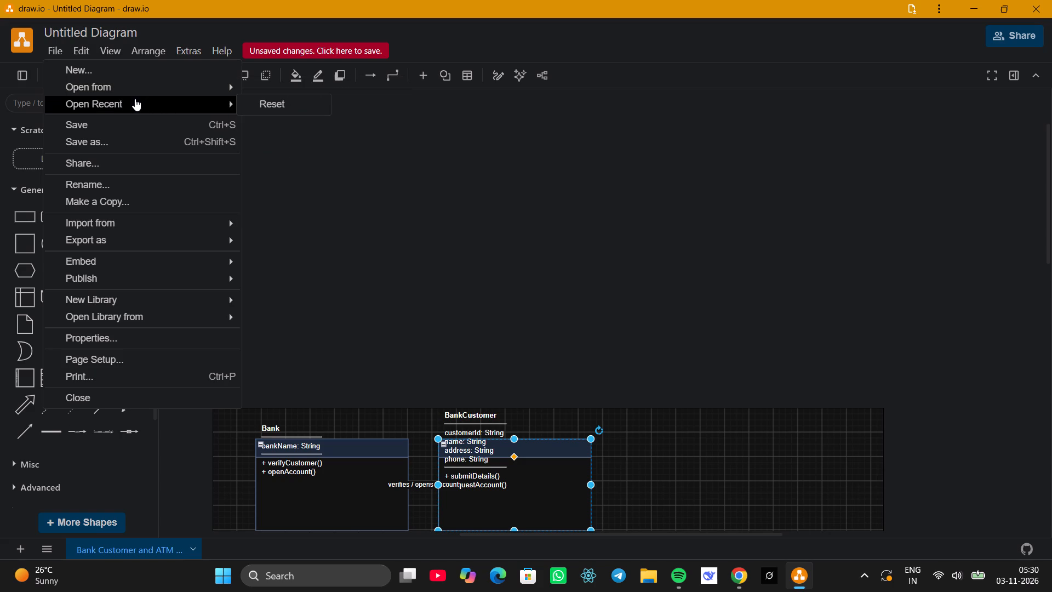
click(75, 68)
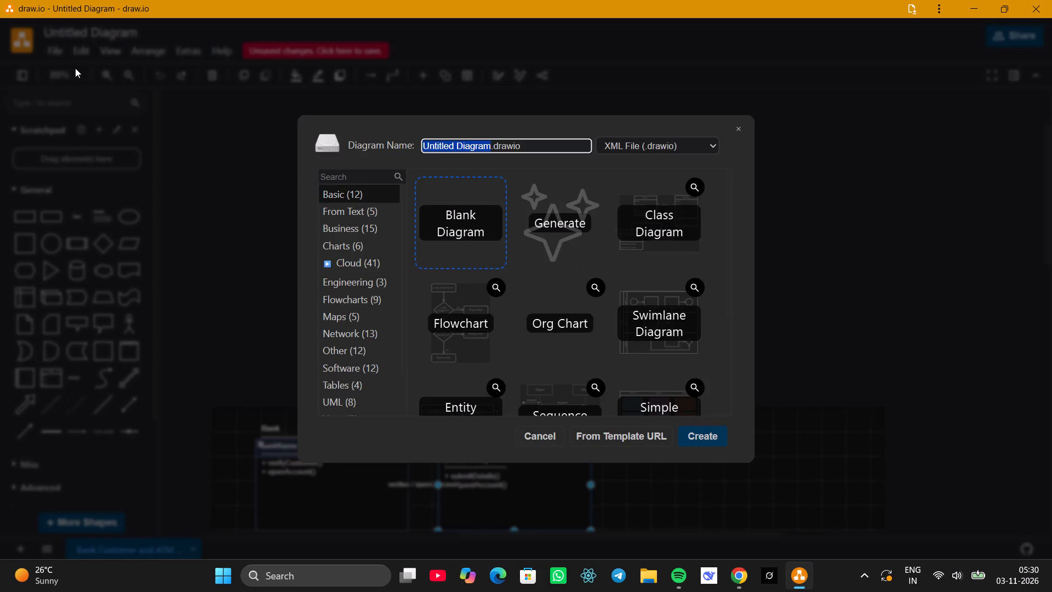
click(450, 232)
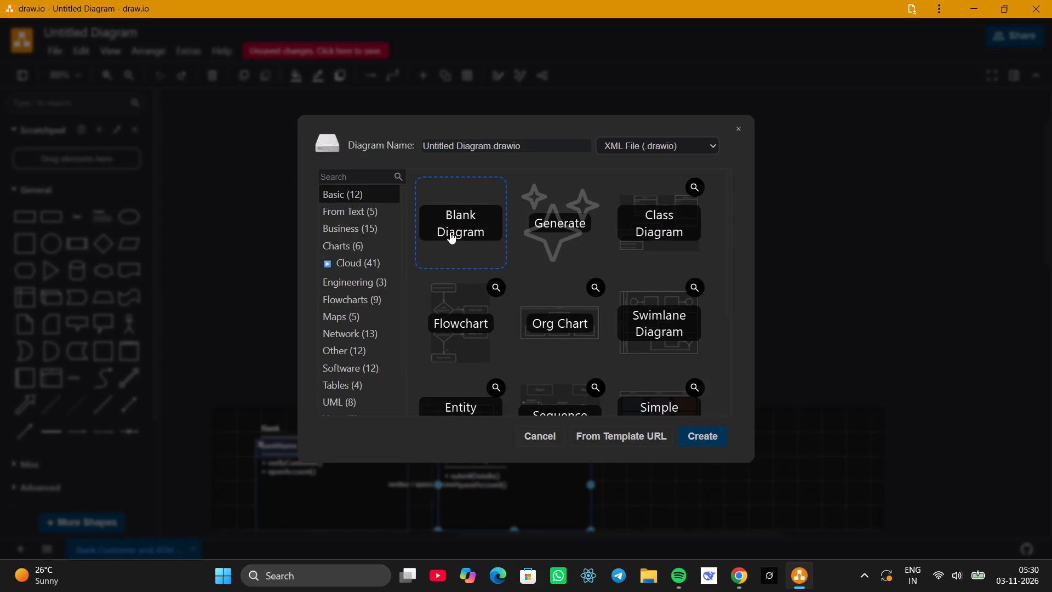
click(704, 435)
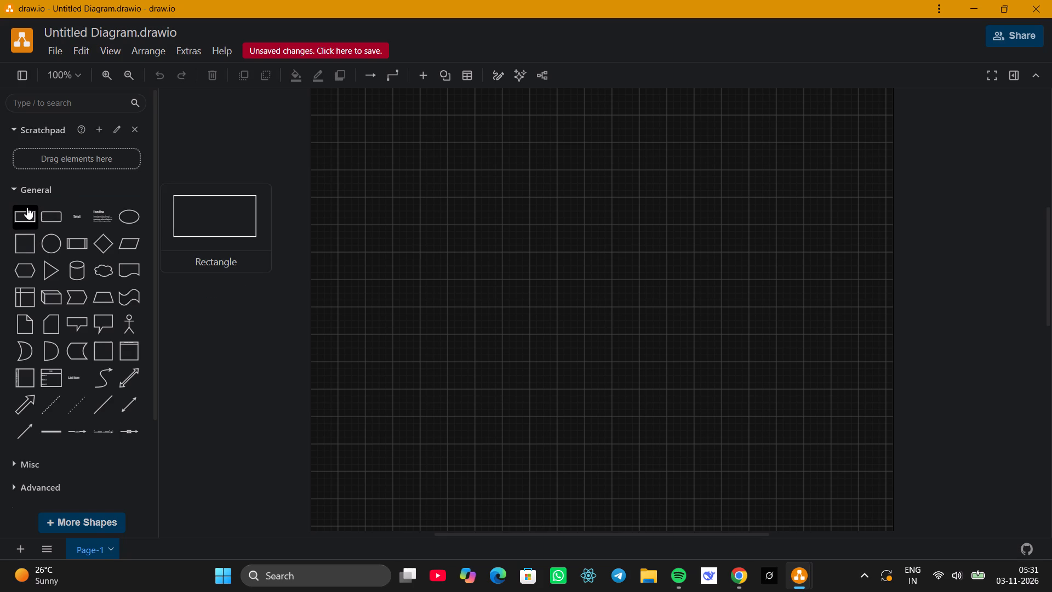
Add a rounded rectangle, place it near the page's upper-left corner, and reduce its height slightly.
click(50, 215)
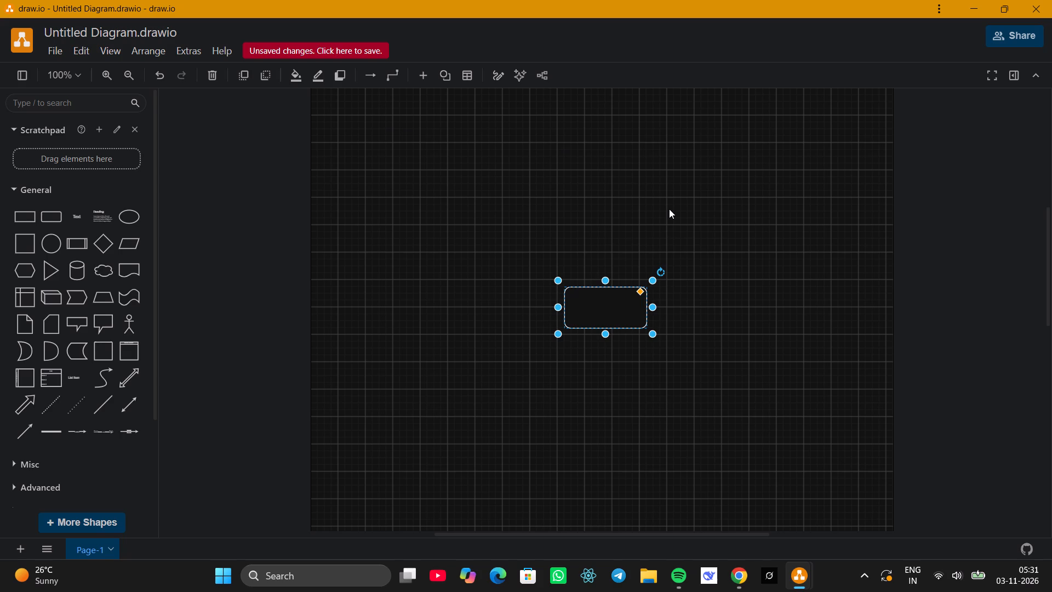
drag(620, 304, 527, 225)
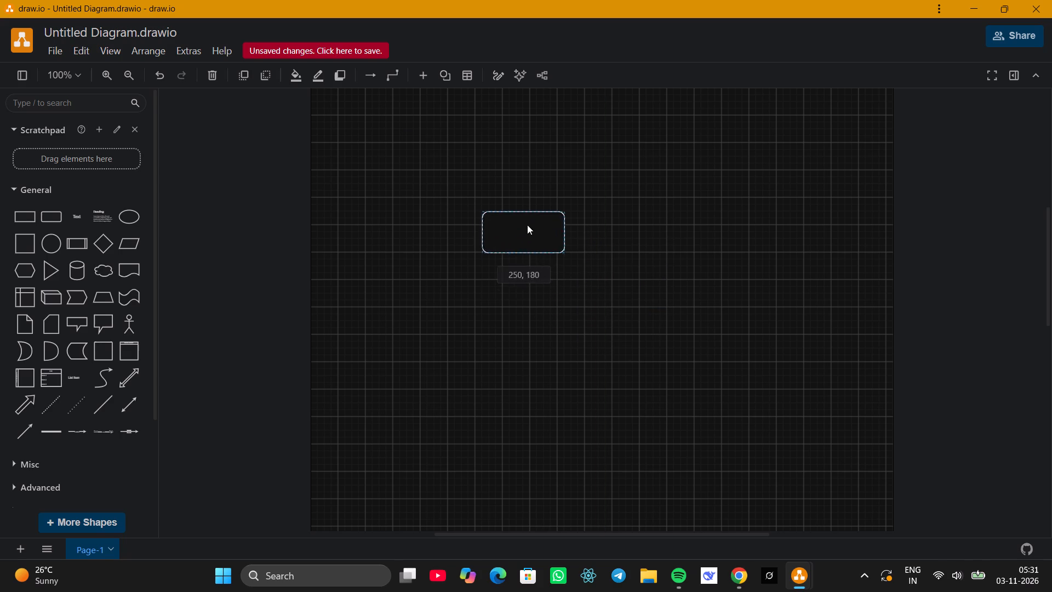
drag(527, 225, 480, 213)
drag(476, 216, 444, 130)
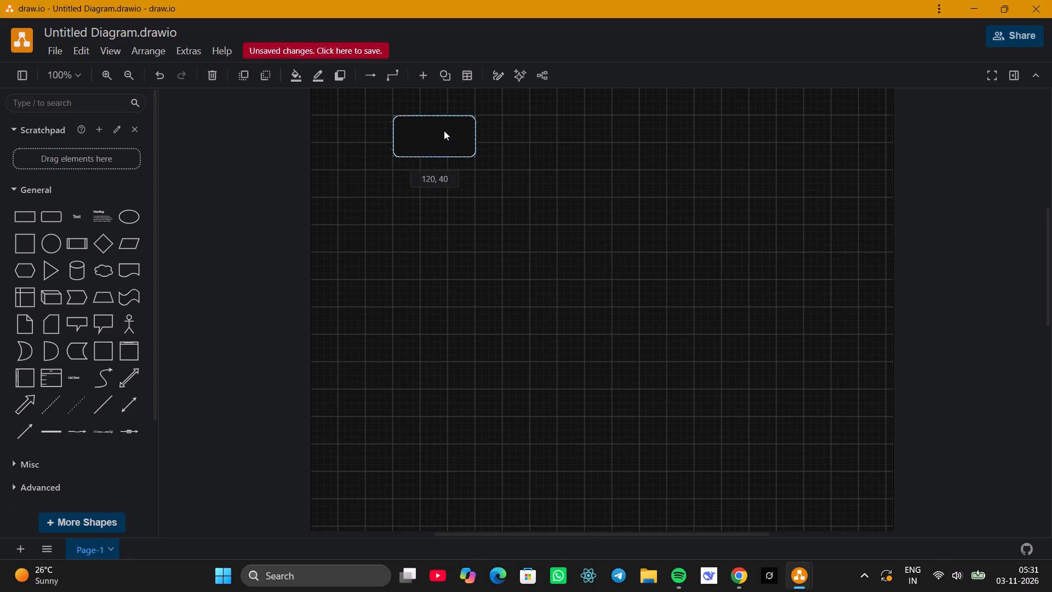
drag(444, 130, 446, 127)
click(446, 127)
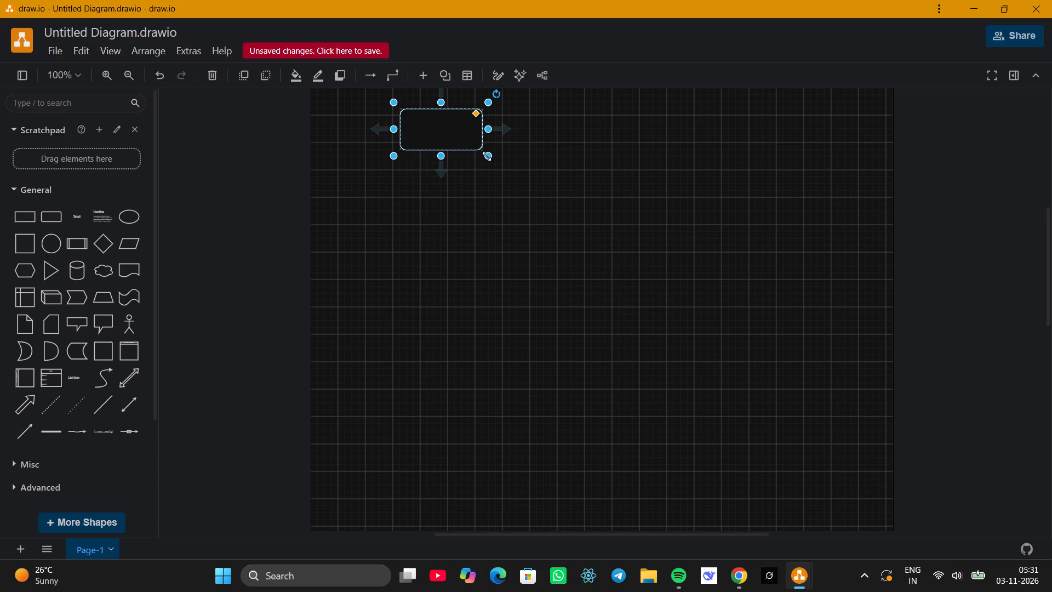
drag(487, 156, 484, 151)
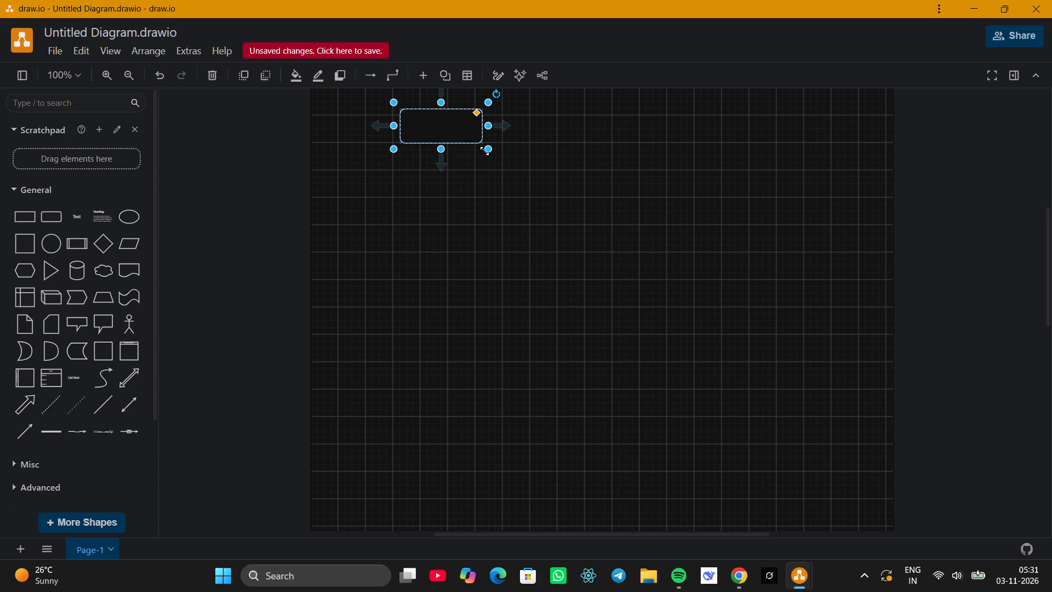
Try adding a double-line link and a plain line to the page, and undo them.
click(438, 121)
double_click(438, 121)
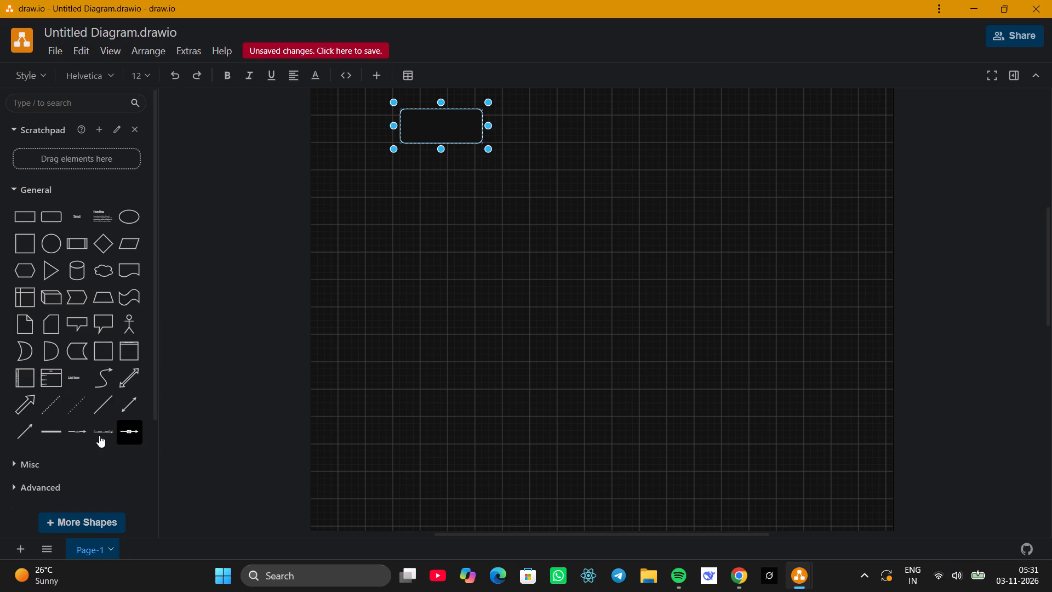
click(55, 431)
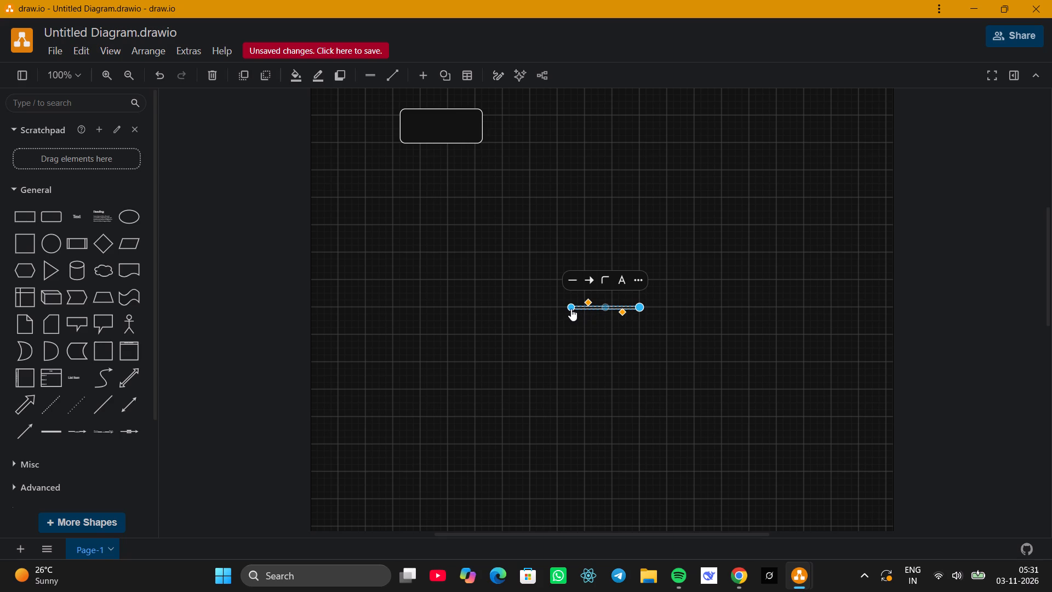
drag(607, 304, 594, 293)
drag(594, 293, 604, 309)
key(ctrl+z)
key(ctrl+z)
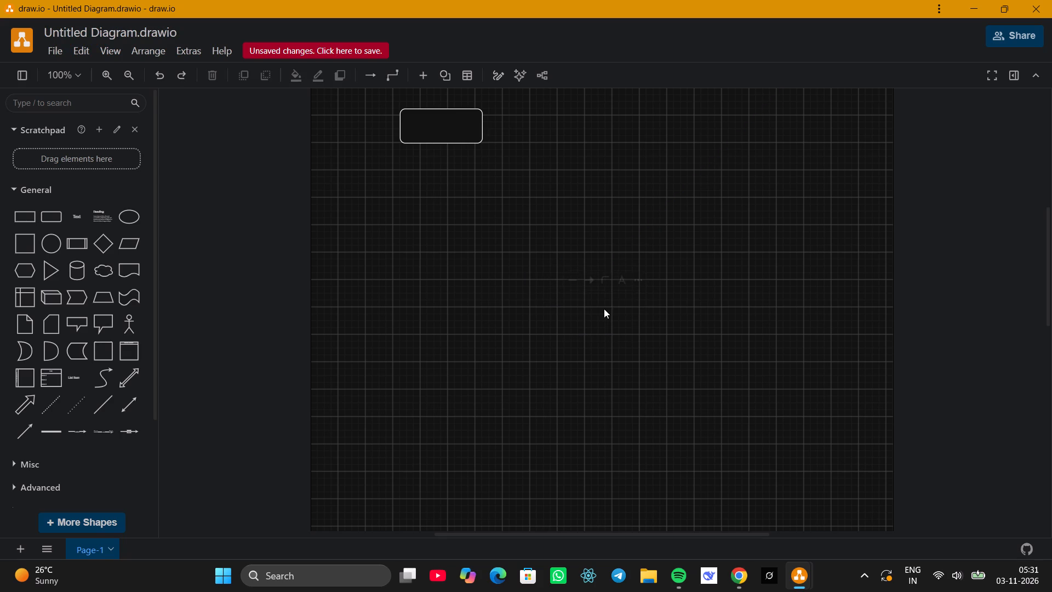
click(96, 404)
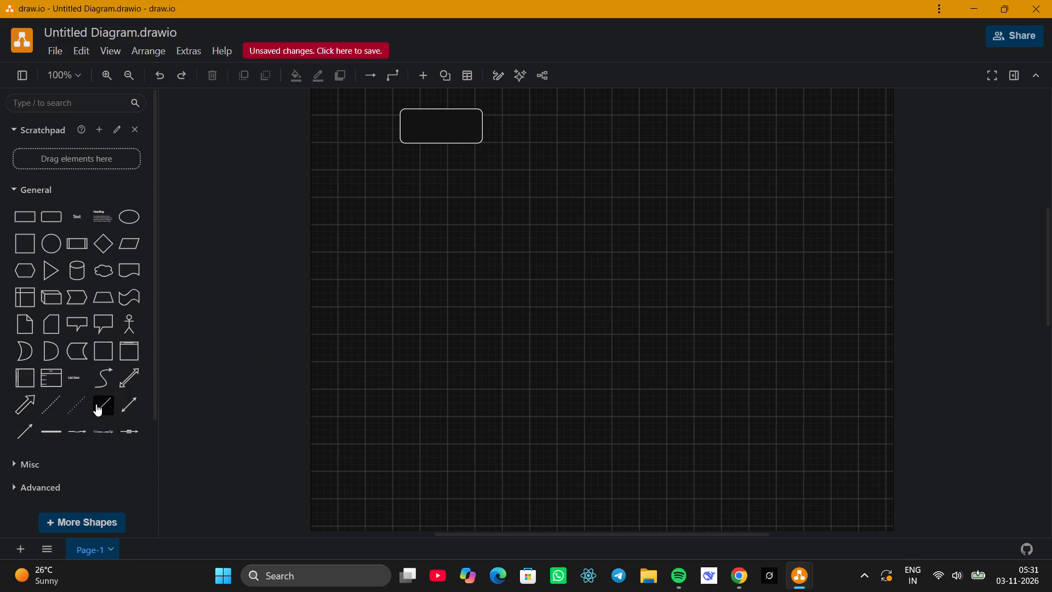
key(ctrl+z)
Label the rounded rectangle "Regist" on the first line and "Do regist by Customer" below it.
double_click(444, 123)
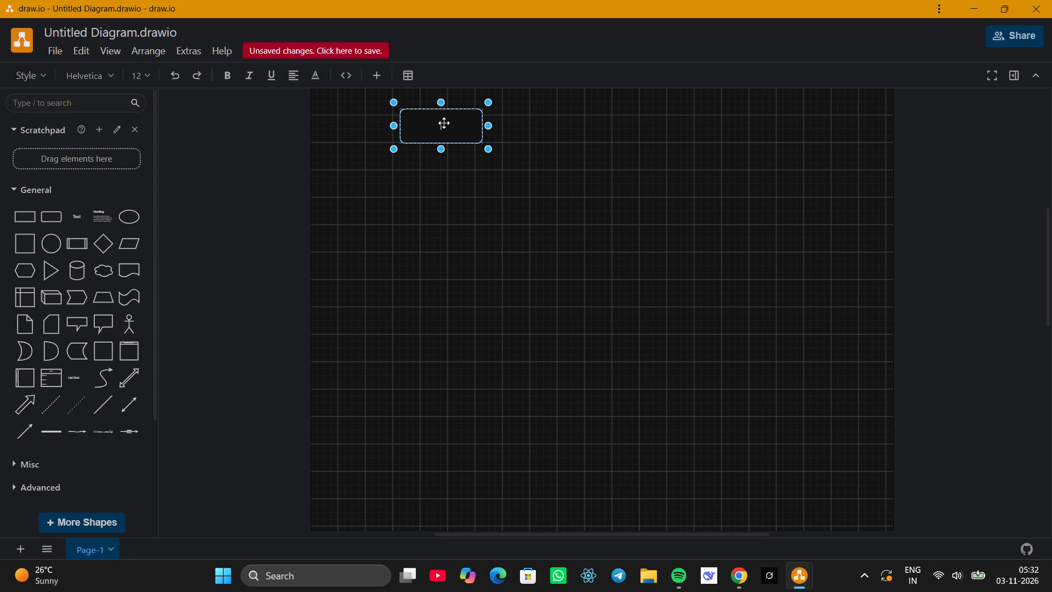
key(r)
key(e)
text(gis)
key(t)
key(Return)
text(Do)
key(space)
key(r)
key(e)
text(gist by)
key(space)
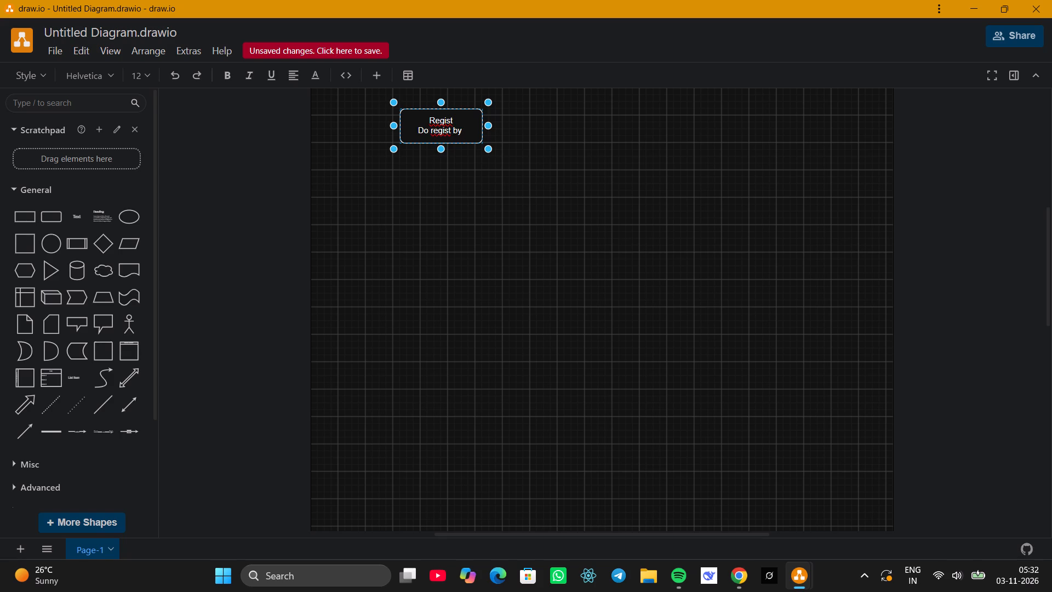
text(Customer)
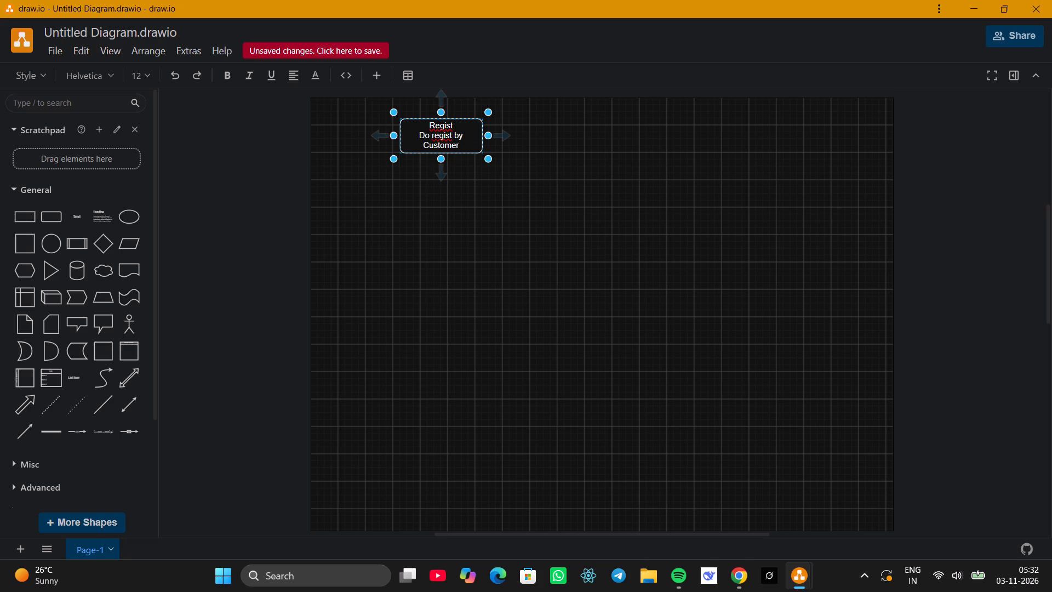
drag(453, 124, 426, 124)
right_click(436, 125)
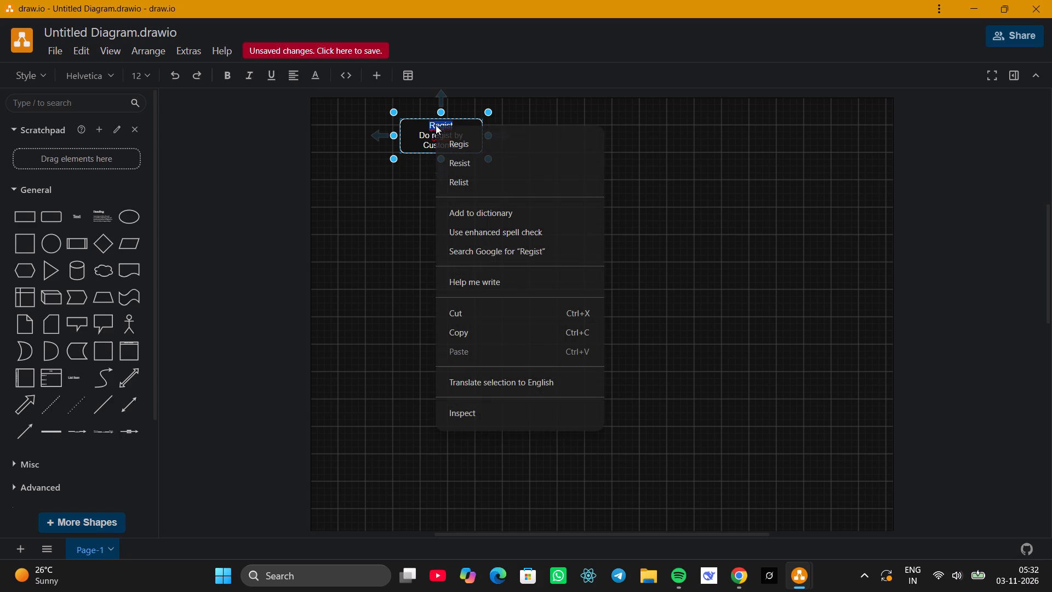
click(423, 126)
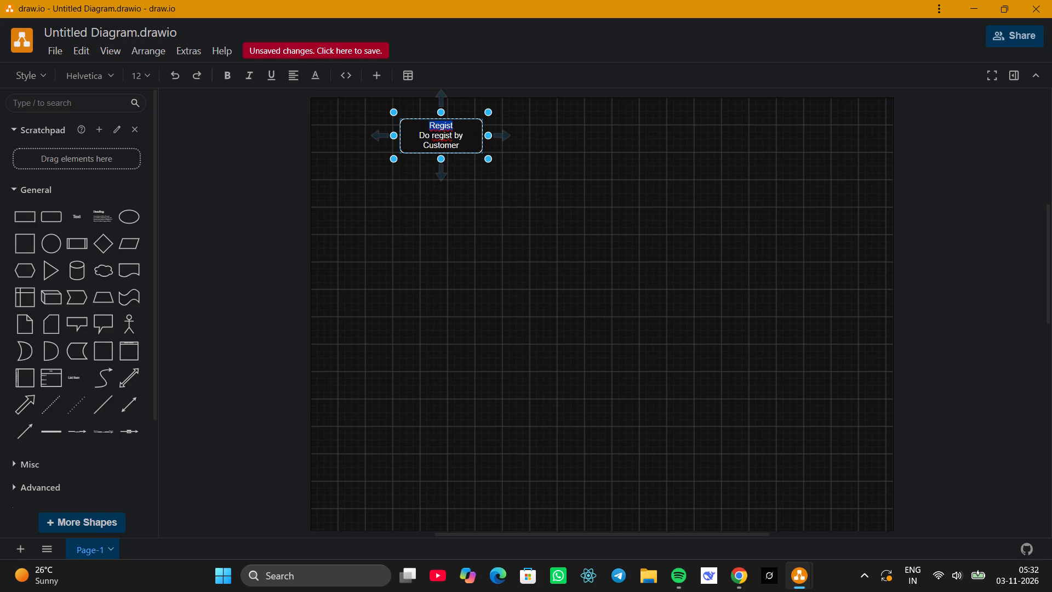
Capitalise "regist" in the label's second line so that it reads "Do Regist by Customer".
click(434, 135)
key(BackSpace)
key(r)
key(BackSpace)
key(shift+r)
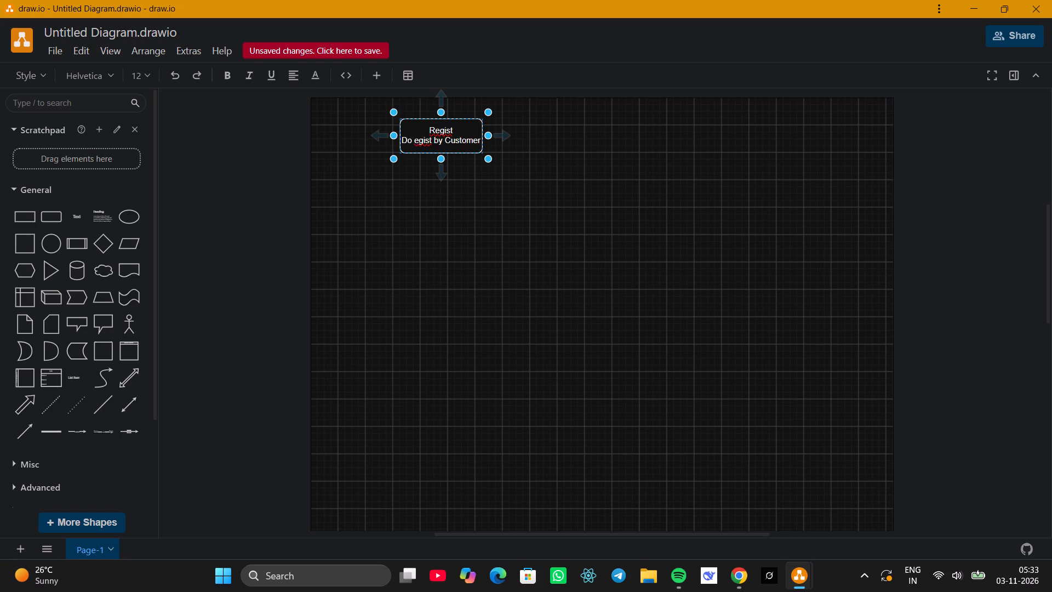
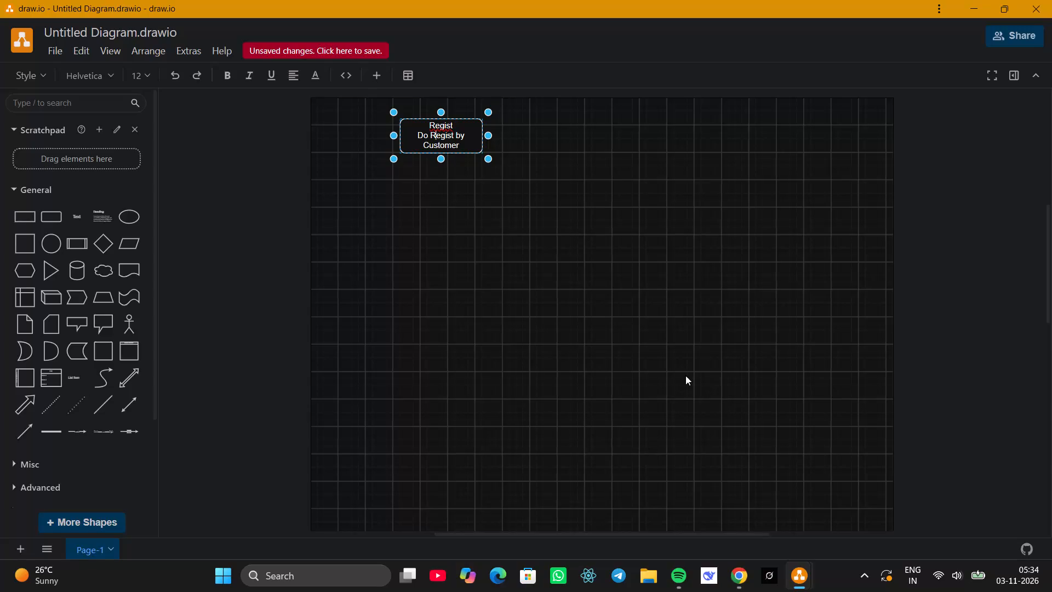
Open WhatsApp.
click(561, 580)
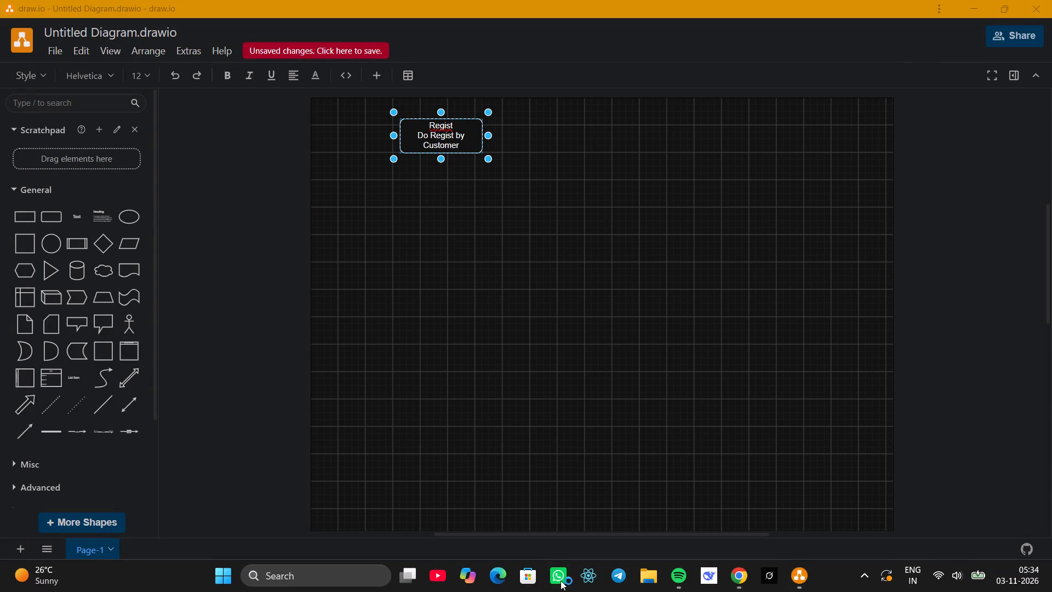
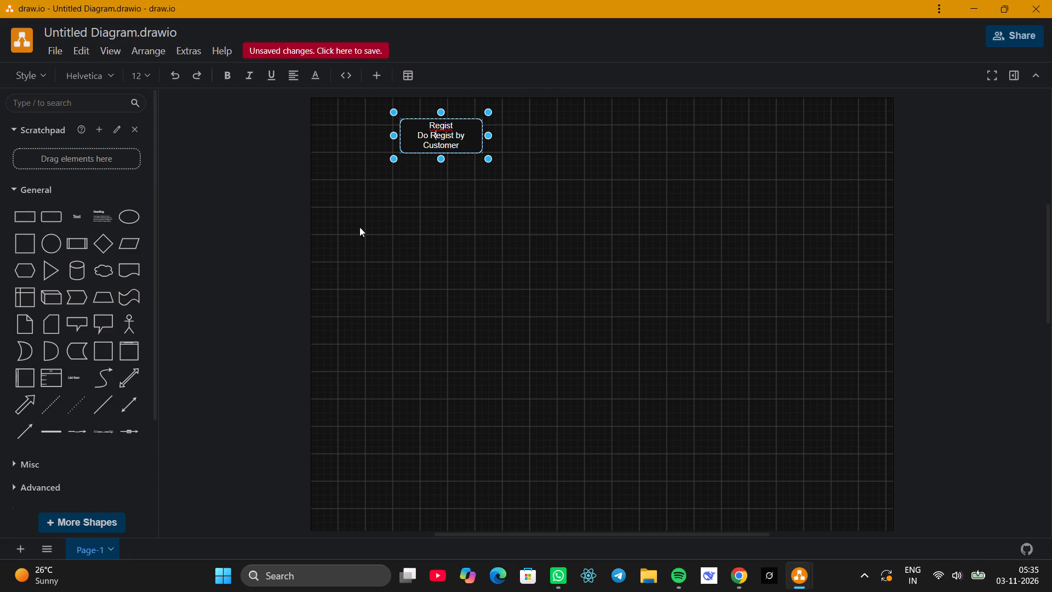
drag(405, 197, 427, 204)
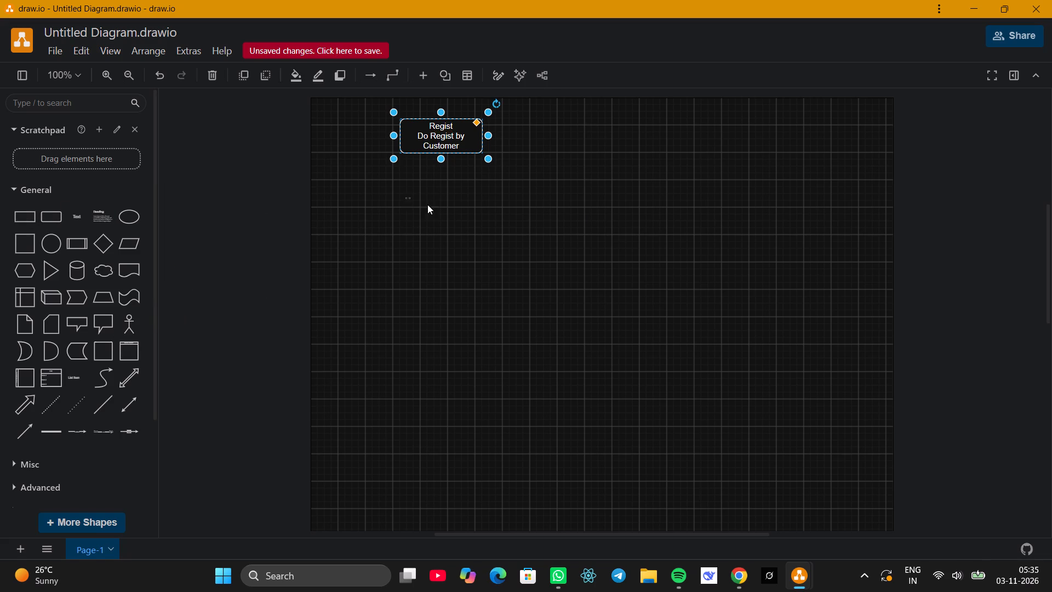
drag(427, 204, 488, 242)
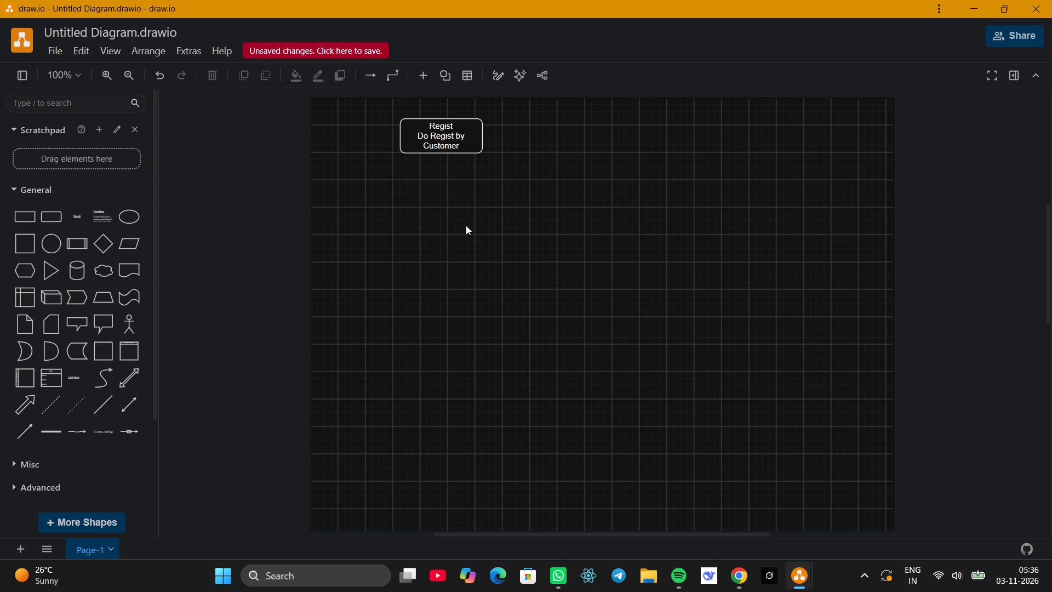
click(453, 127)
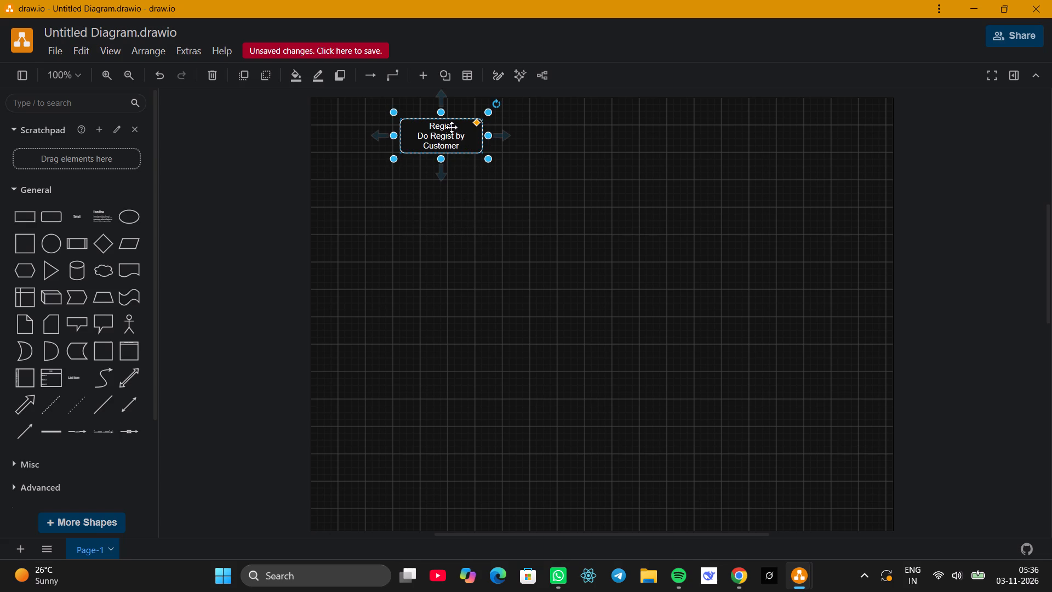
Add a rounded rectangle below the Regist box, aligned with it.
click(47, 217)
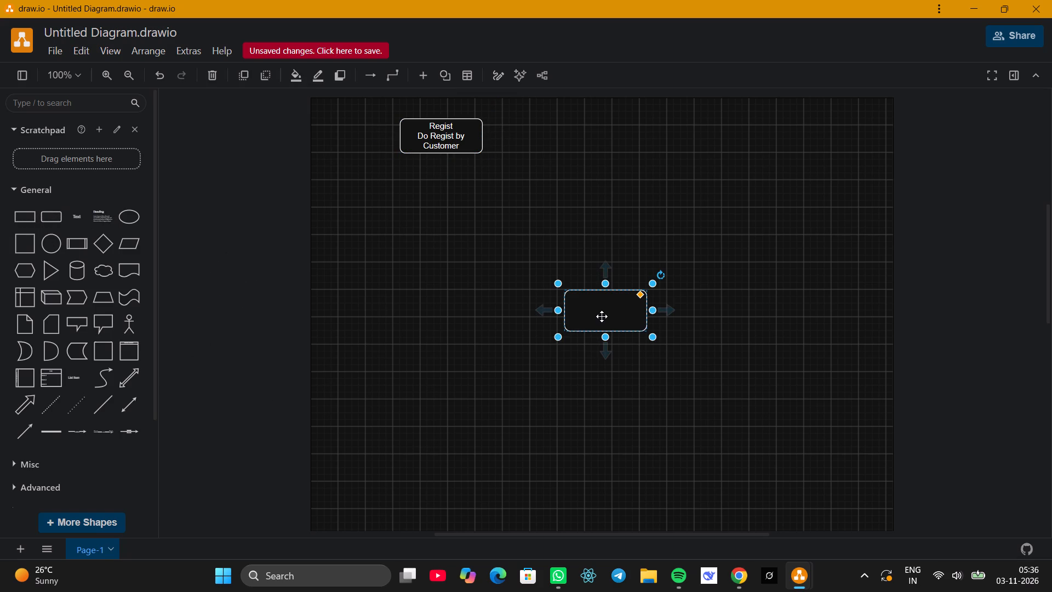
drag(615, 311, 514, 241)
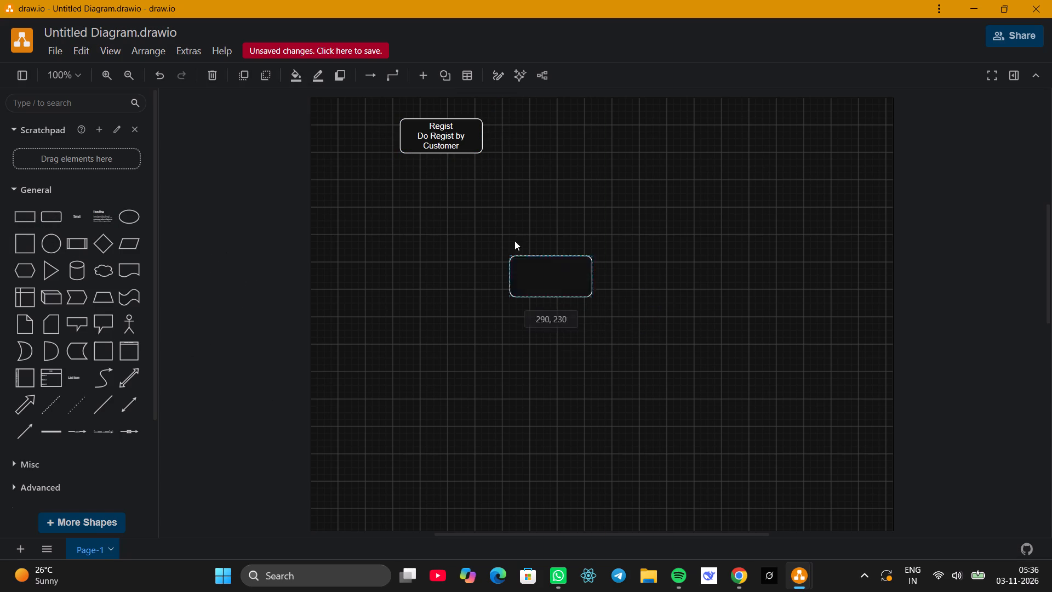
drag(514, 241, 448, 216)
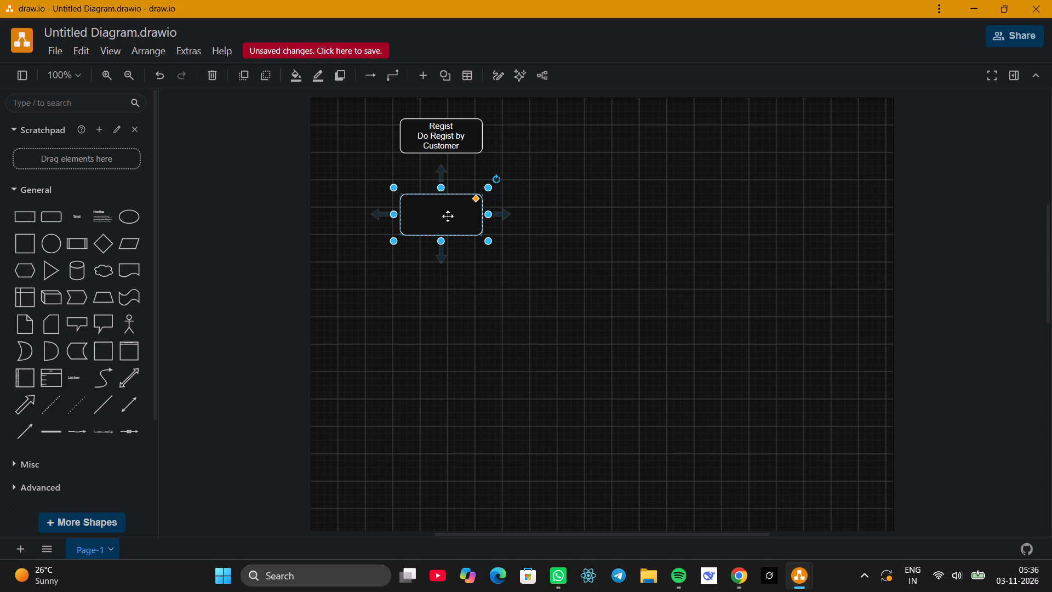
Label the new rounded rectangle below Regist with "Login" on the first line and "Do Login by customer" on the second.
click(455, 218)
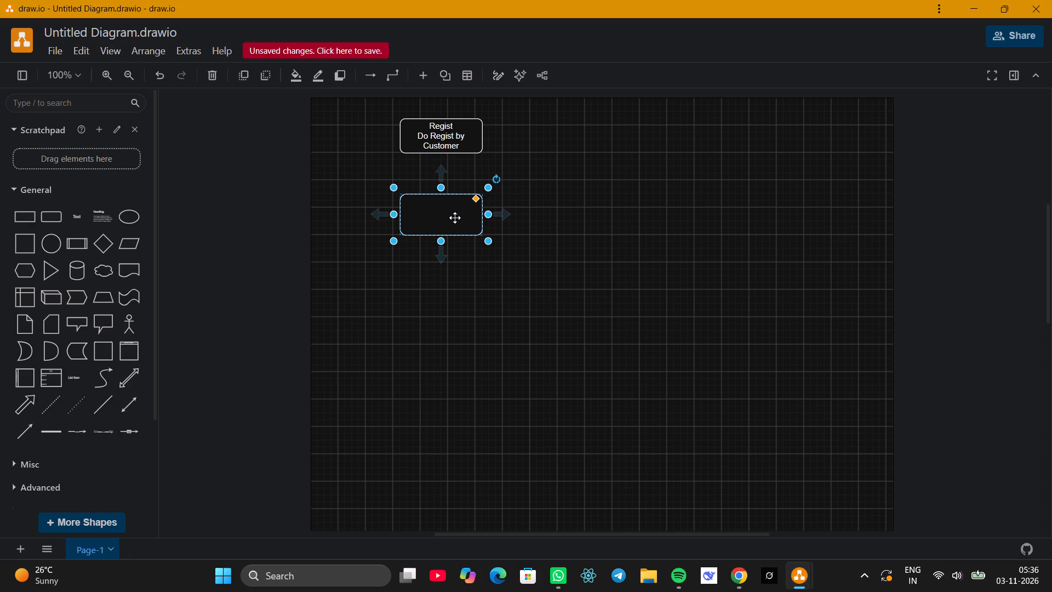
double_click(455, 218)
double_click(455, 218)
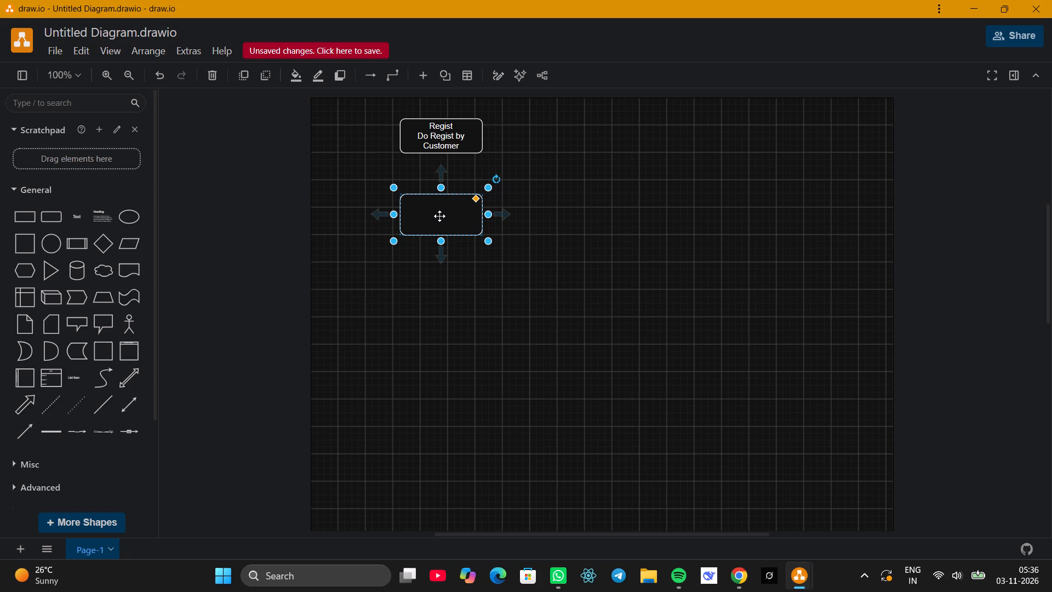
click(438, 215)
triple_click(438, 215)
text(Lo)
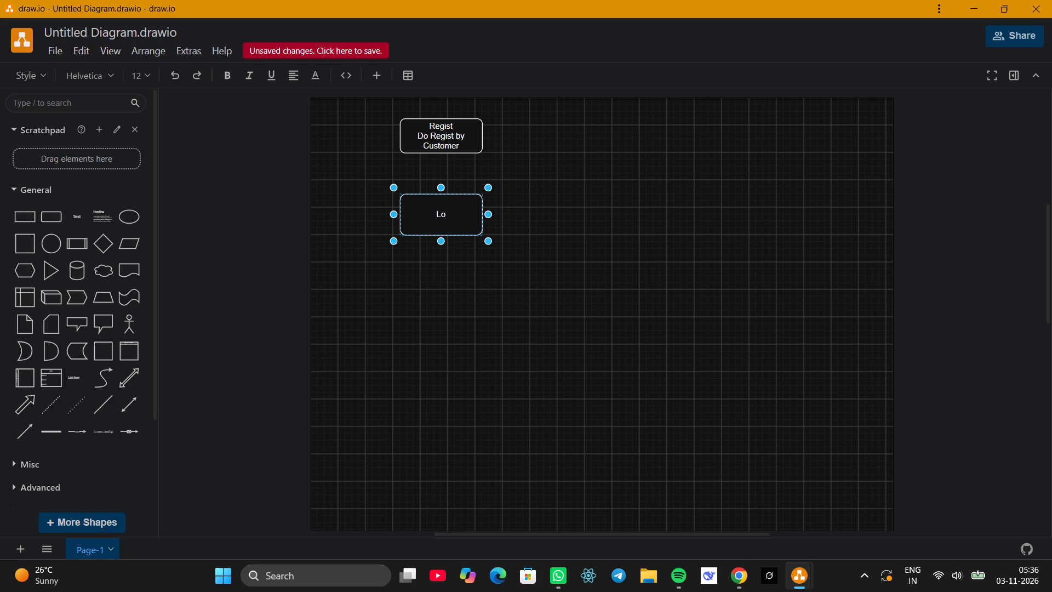
text(gin)
key(space)
key(Return)
text(Do)
key(space)
text(Login)
key(space)
text(by)
key(space)
text(customer)
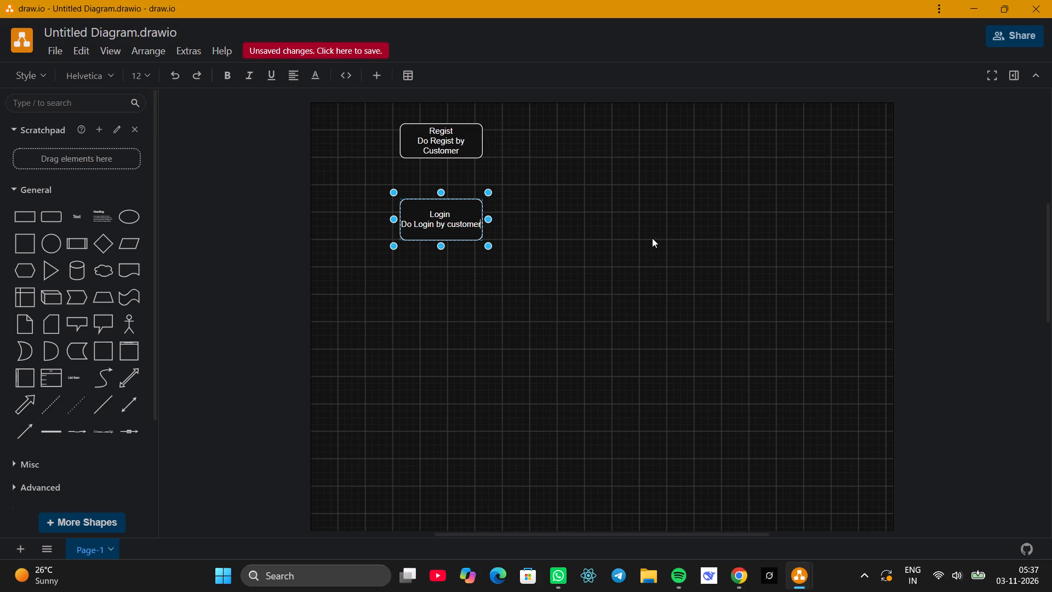
click(667, 187)
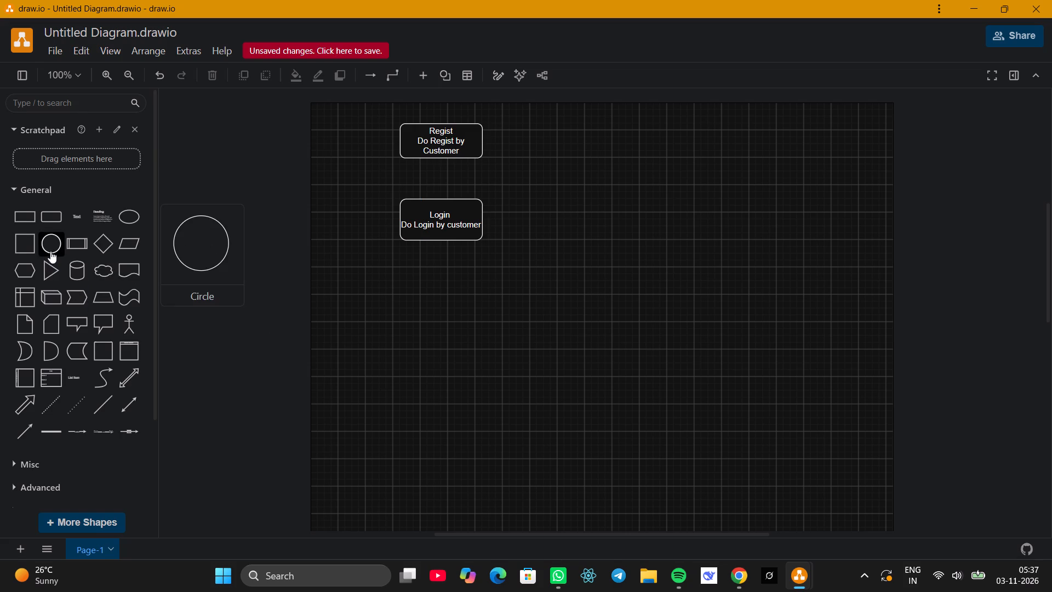
Add another rounded rectangle to the right of the Regist and Login boxes and stretch it downward to make it taller.
click(48, 219)
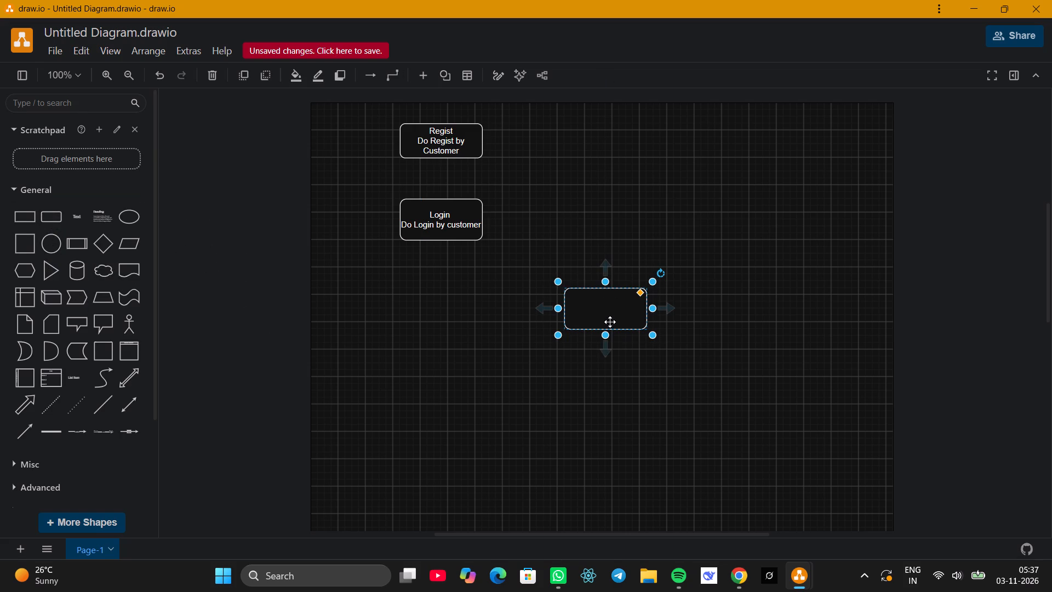
drag(604, 319, 644, 208)
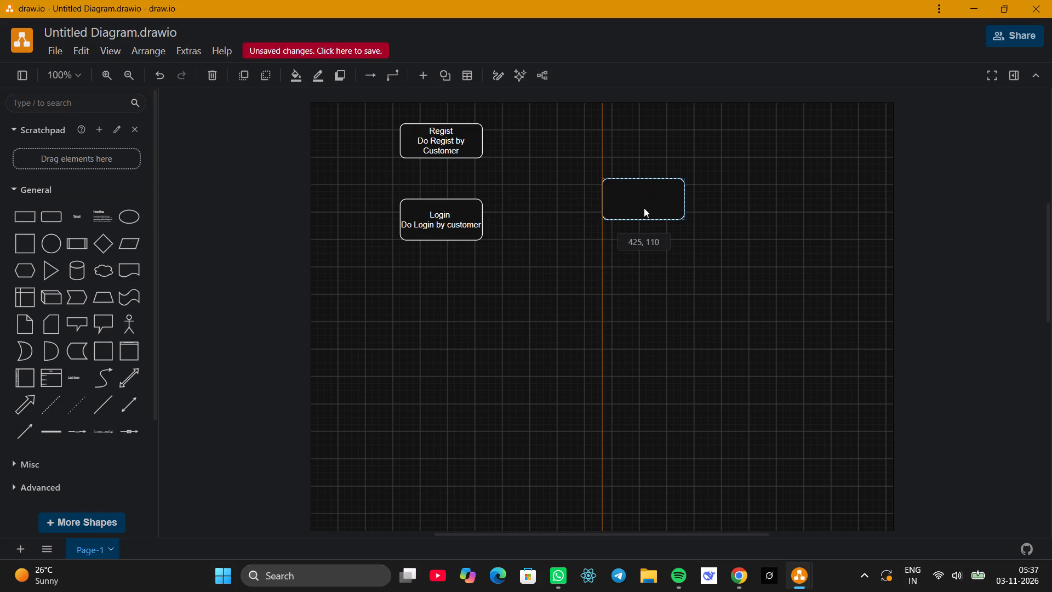
drag(644, 208, 641, 201)
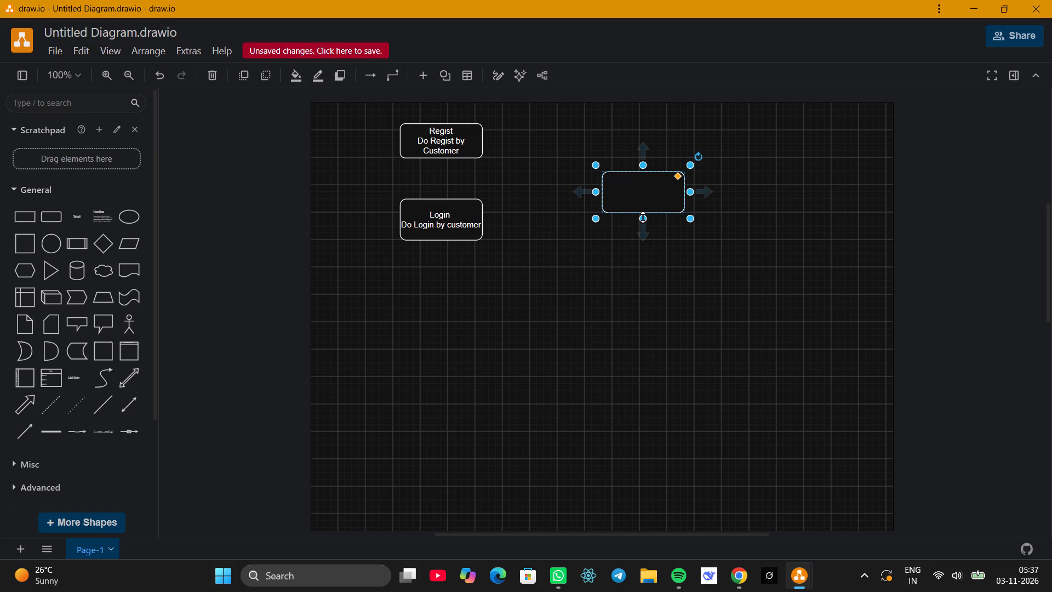
click(643, 217)
drag(643, 217, 645, 248)
Label the tall rounded rectangle "List Product".
click(634, 186)
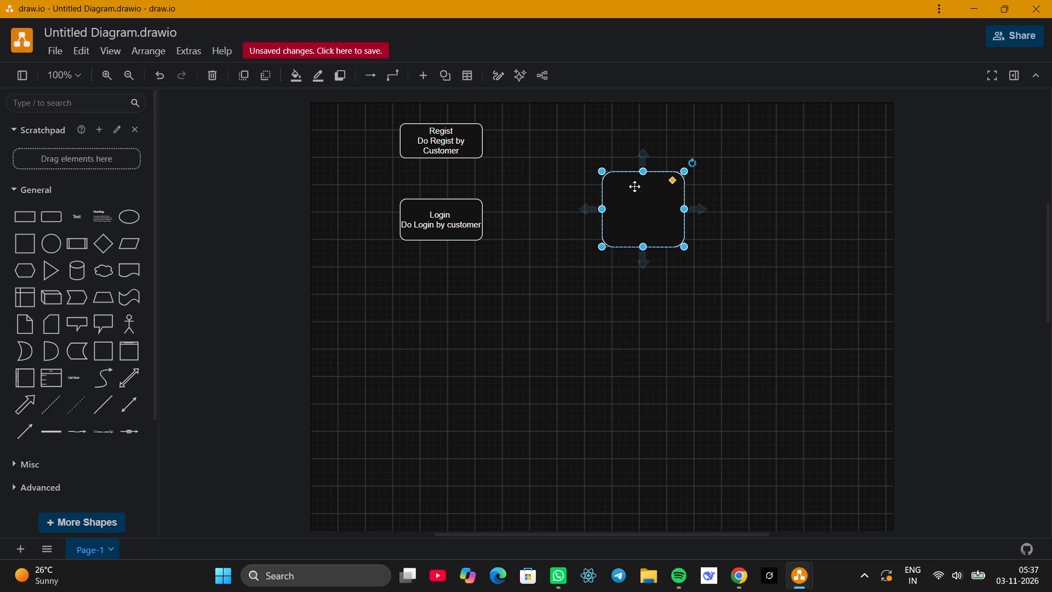
double_click(634, 186)
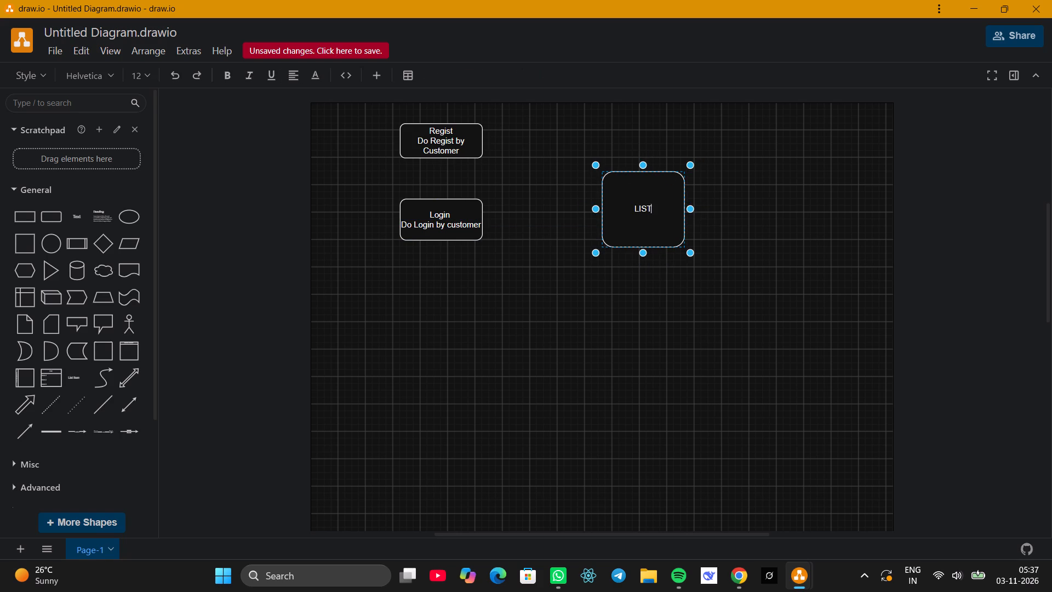
key(BackSpace)
key(BackSpace)
key(BackSpace)
text(ist)
key(space)
key(BackSpace)
key(BackSpace)
key(BackSpace)
key(BackSpace)
key(BackSpace)
key(BackSpace)
key(BackSpace)
text(roduct)
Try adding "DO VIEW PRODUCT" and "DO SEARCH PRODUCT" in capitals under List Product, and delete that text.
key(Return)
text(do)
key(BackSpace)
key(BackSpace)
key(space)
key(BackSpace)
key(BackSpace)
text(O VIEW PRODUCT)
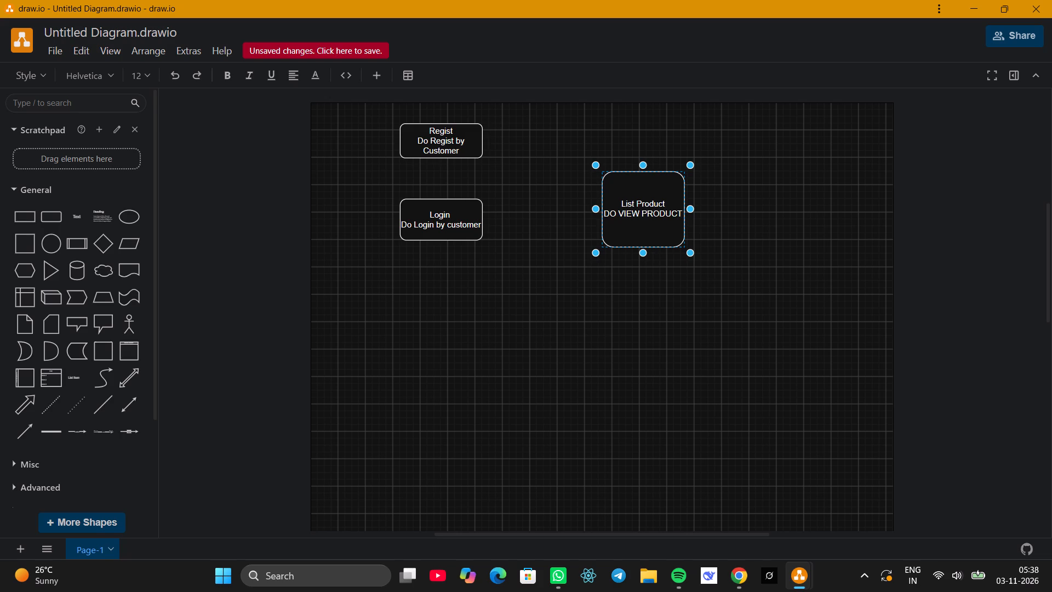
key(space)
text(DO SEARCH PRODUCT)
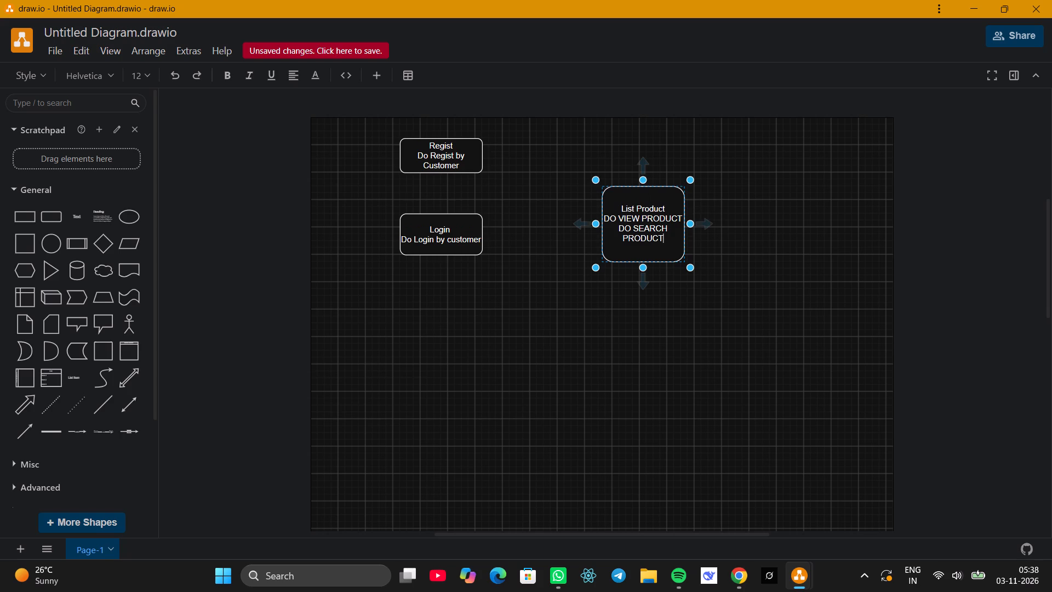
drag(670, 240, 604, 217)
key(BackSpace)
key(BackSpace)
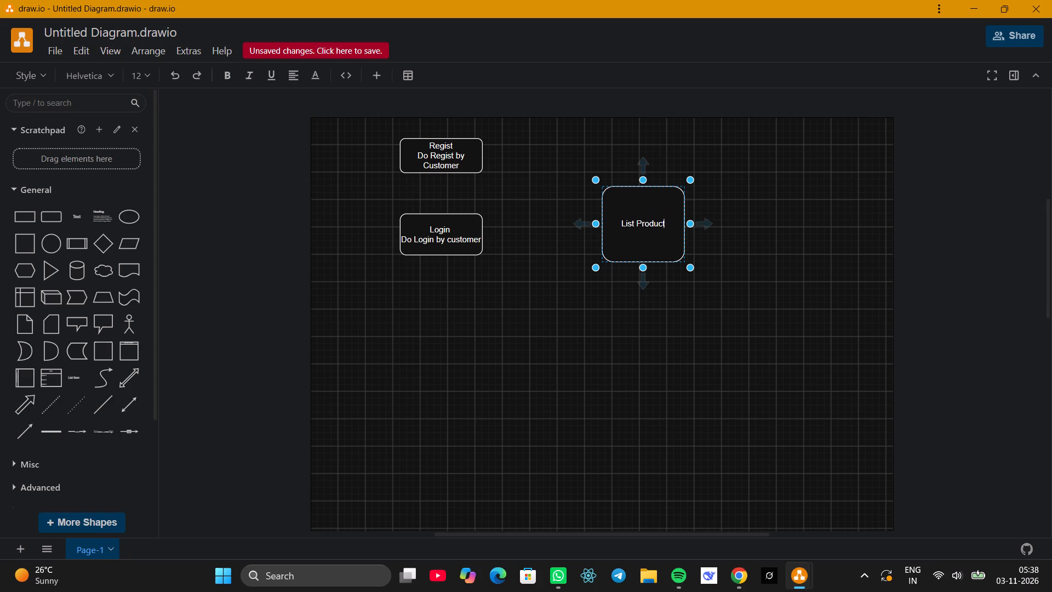
Add a second line reading "Do view product do search product" under the List Product label.
key(Return)
key(shift+d)
text(o)
key(space)
text(view product)
key(space)
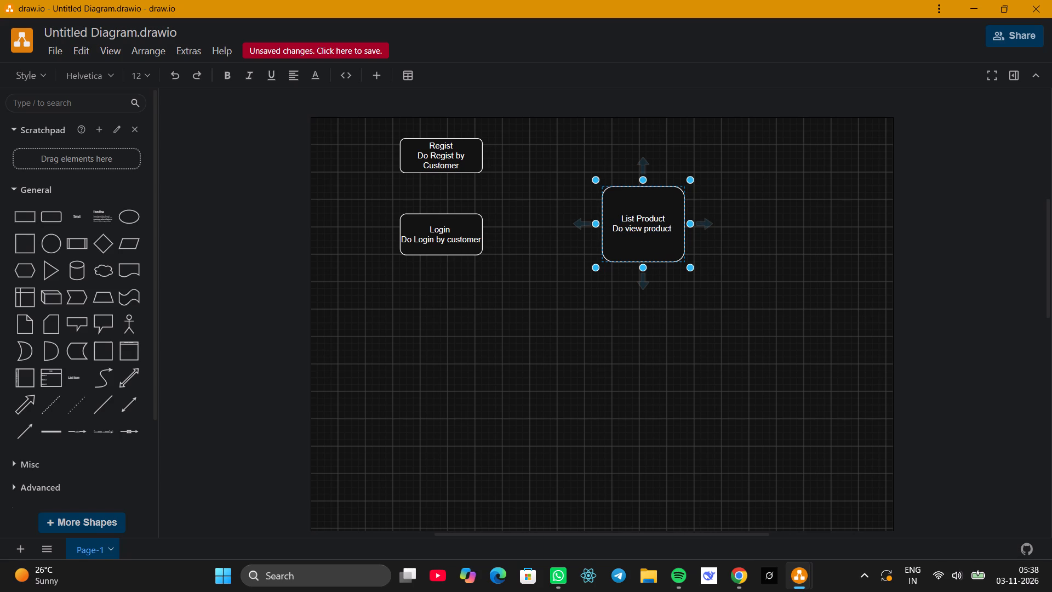
text(do search)
key(space)
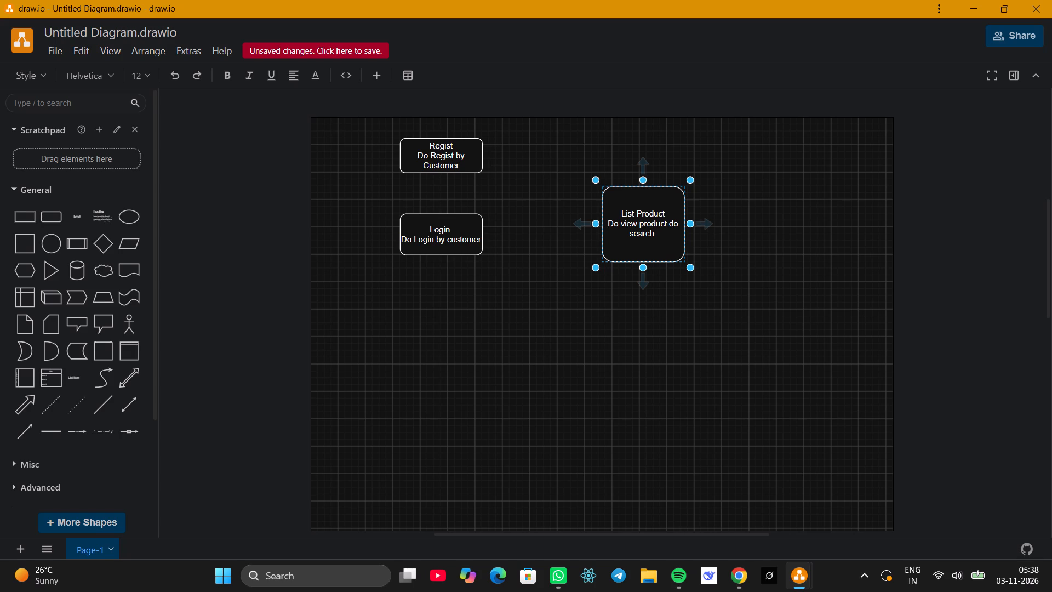
text(product)
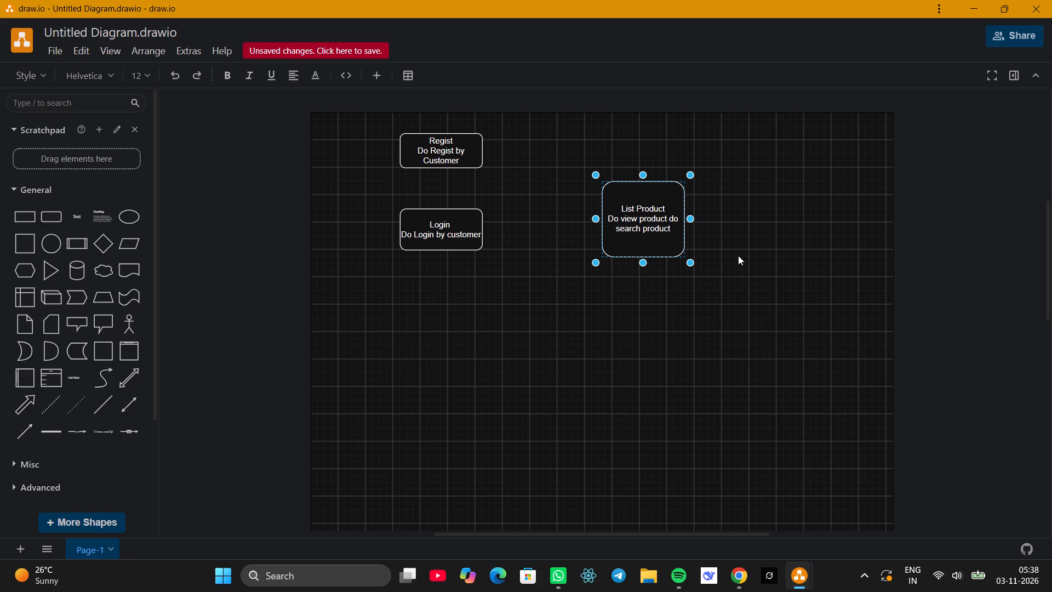
click(742, 257)
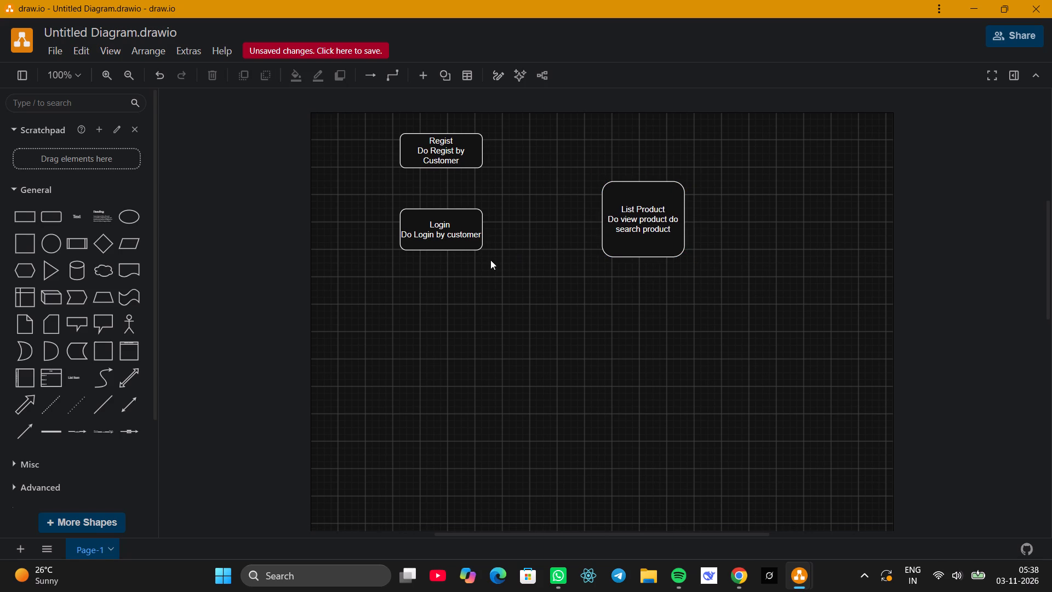
Draw a straight horizontal connector arrow about 170 long from the Login box to the List Product box.
click(451, 229)
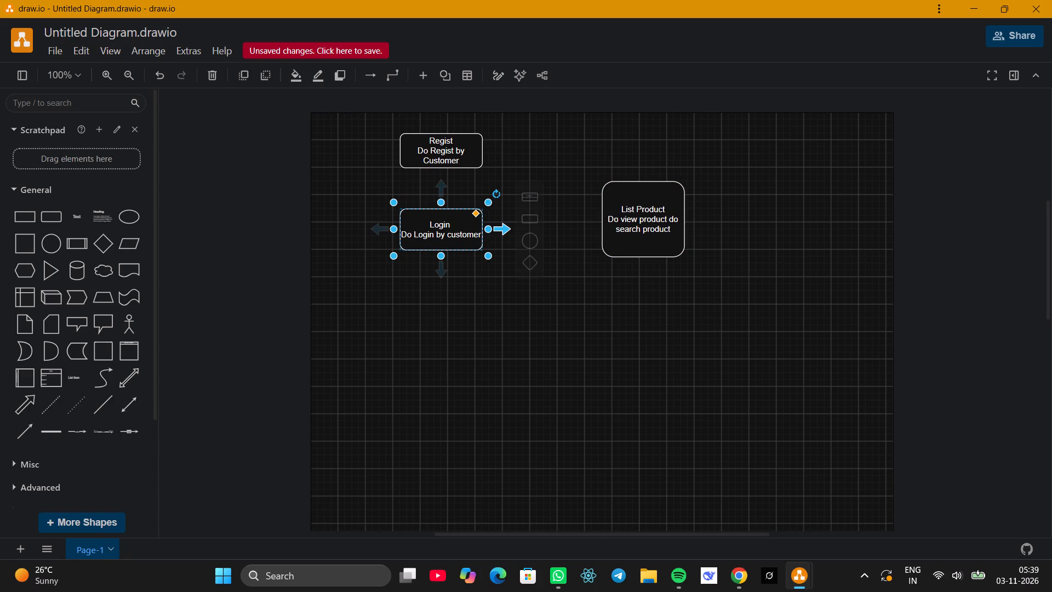
drag(504, 231, 521, 277)
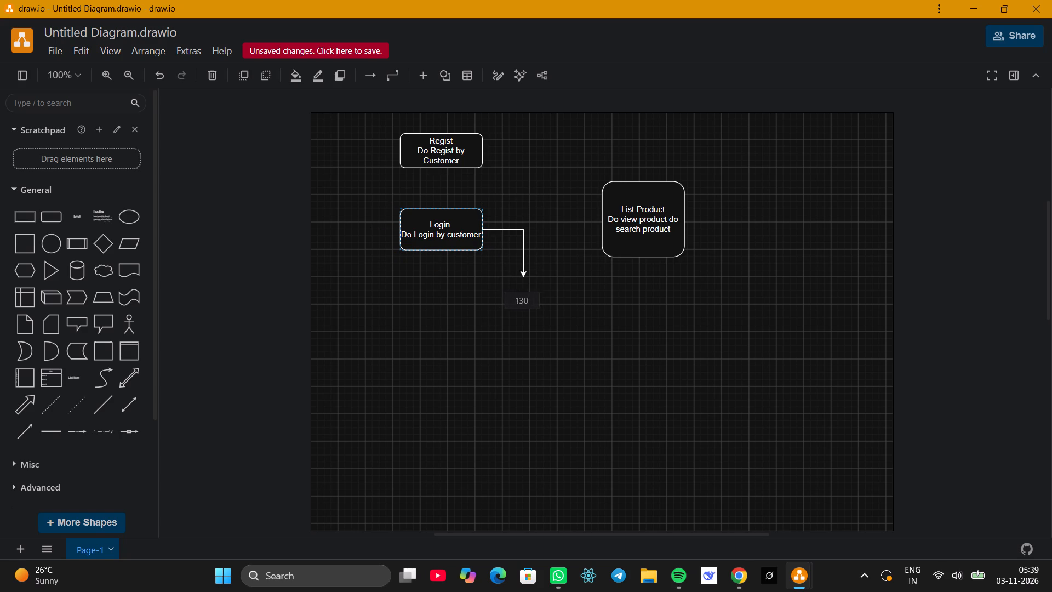
drag(521, 277, 523, 273)
drag(523, 273, 507, 230)
drag(507, 230, 521, 231)
drag(521, 231, 520, 239)
drag(520, 239, 596, 229)
drag(596, 229, 602, 229)
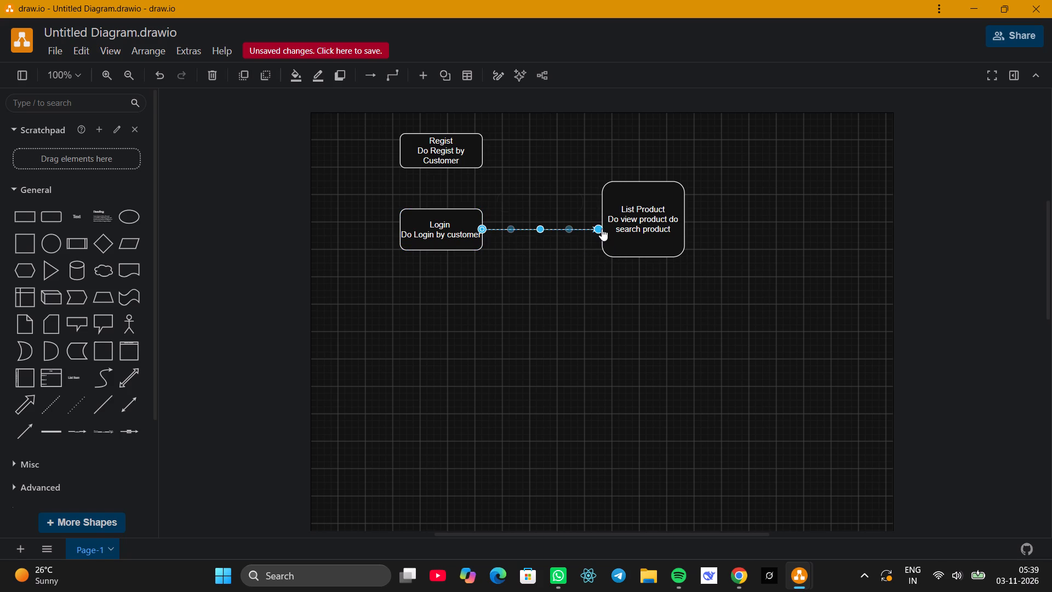
click(601, 175)
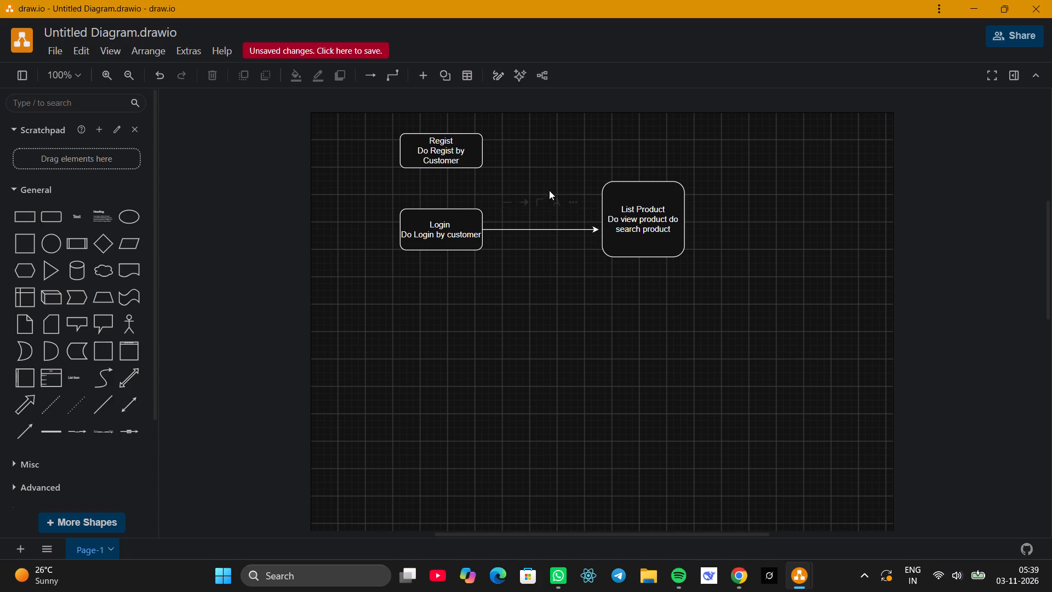
Add the text "login acces" just above the Login to List Product arrow, widening its text box to fit one line.
double_click(513, 217)
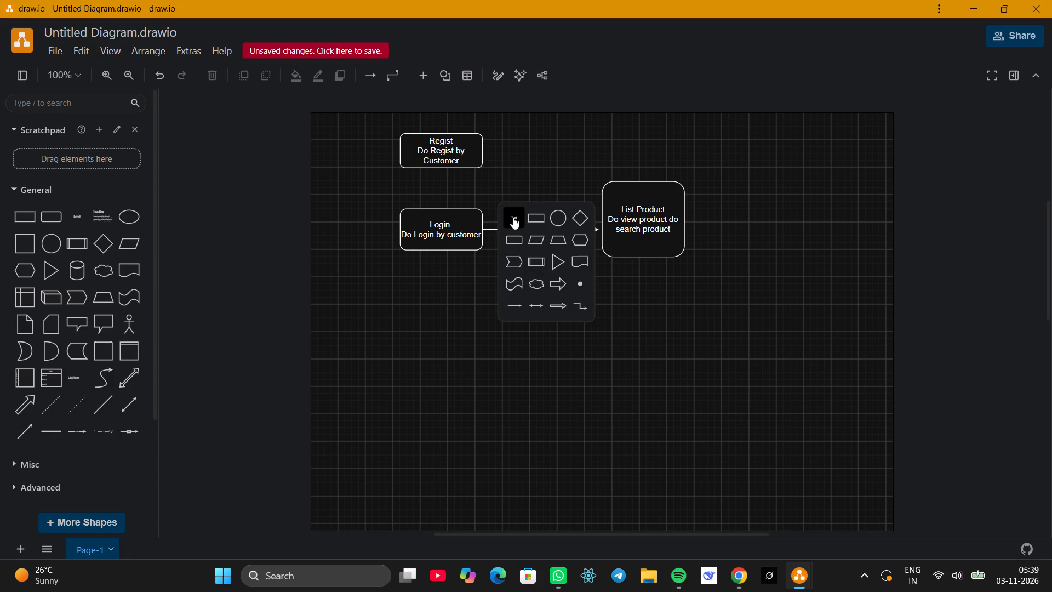
click(513, 217)
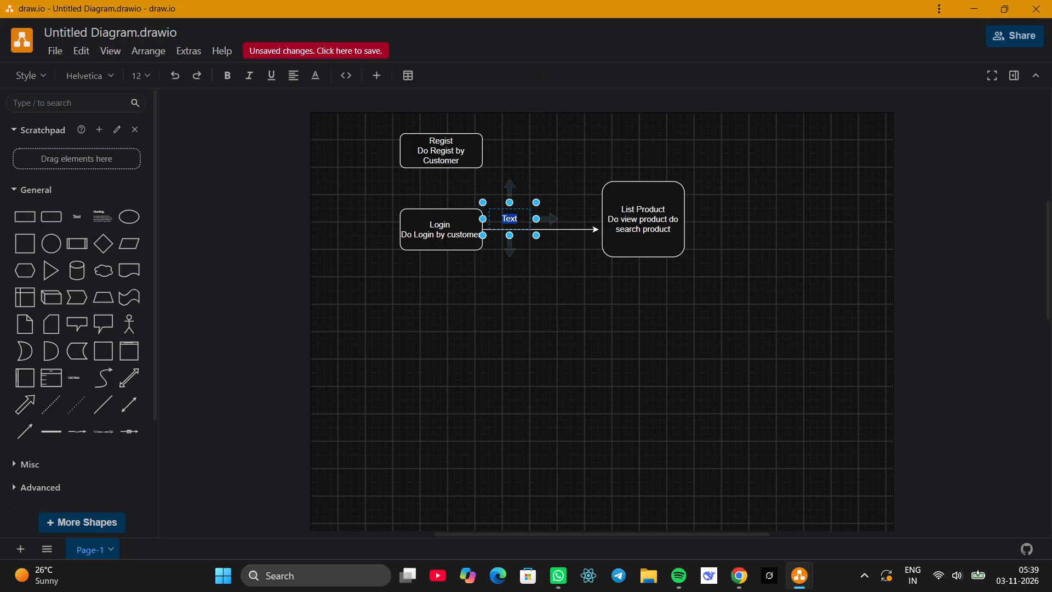
text(login)
key(space)
text(acces)
drag(538, 221, 559, 225)
click(584, 168)
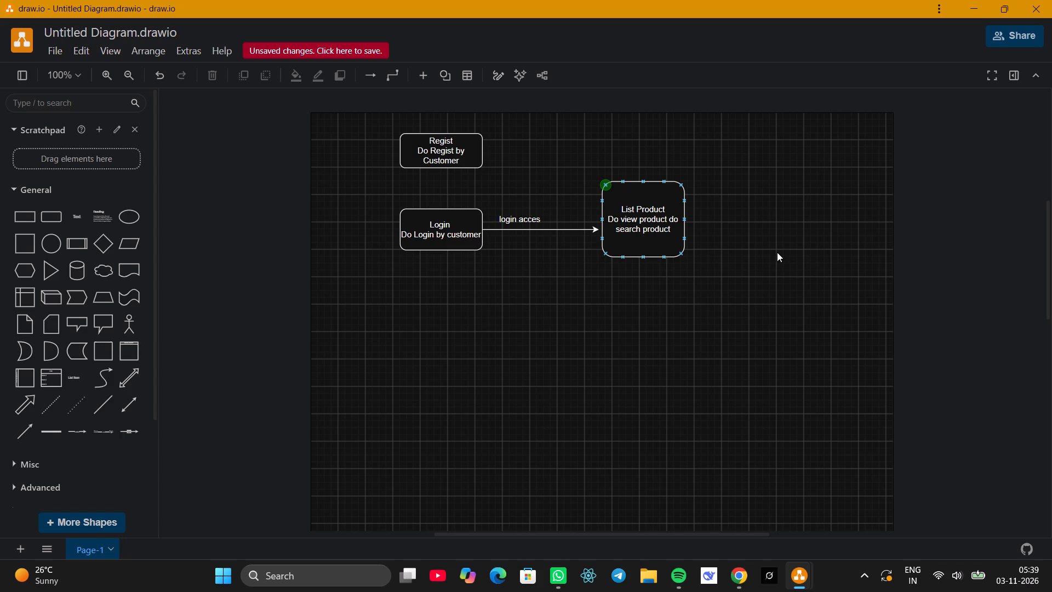
Add a rounded rectangle to the right of List Product, slightly lower, and enlarge it from its lower-left corner.
click(53, 212)
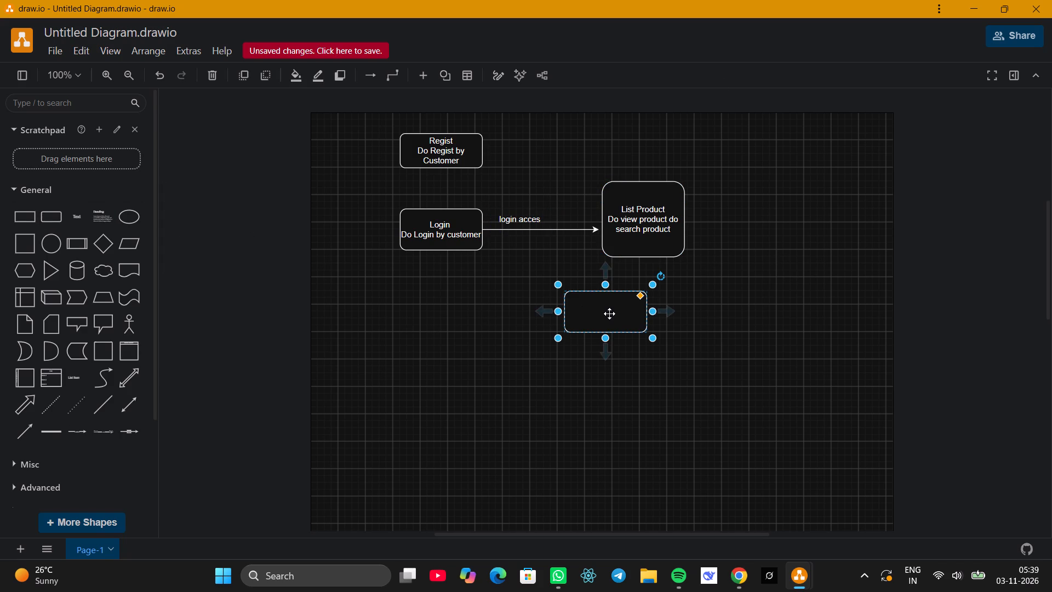
drag(609, 314, 814, 253)
drag(765, 278, 763, 287)
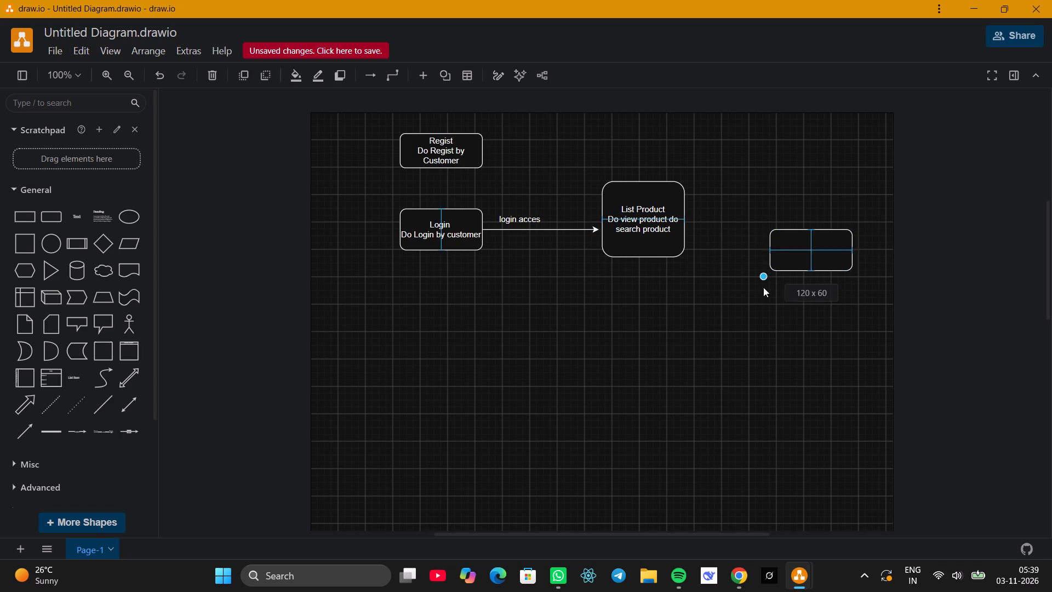
drag(763, 287, 757, 297)
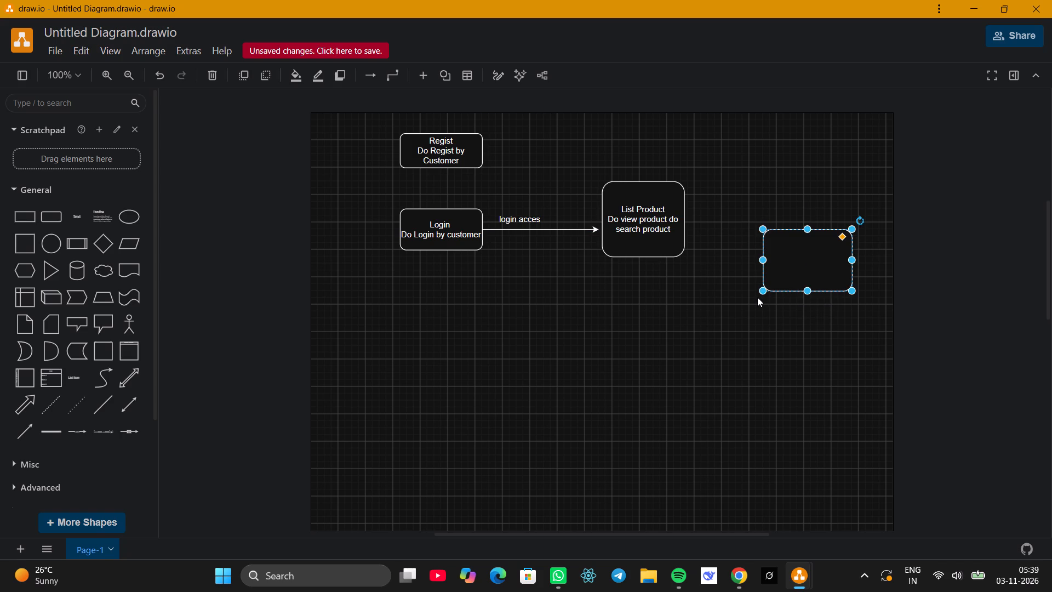
Label the new rounded rectangle beside List Product "Product detail".
click(779, 253)
click(786, 241)
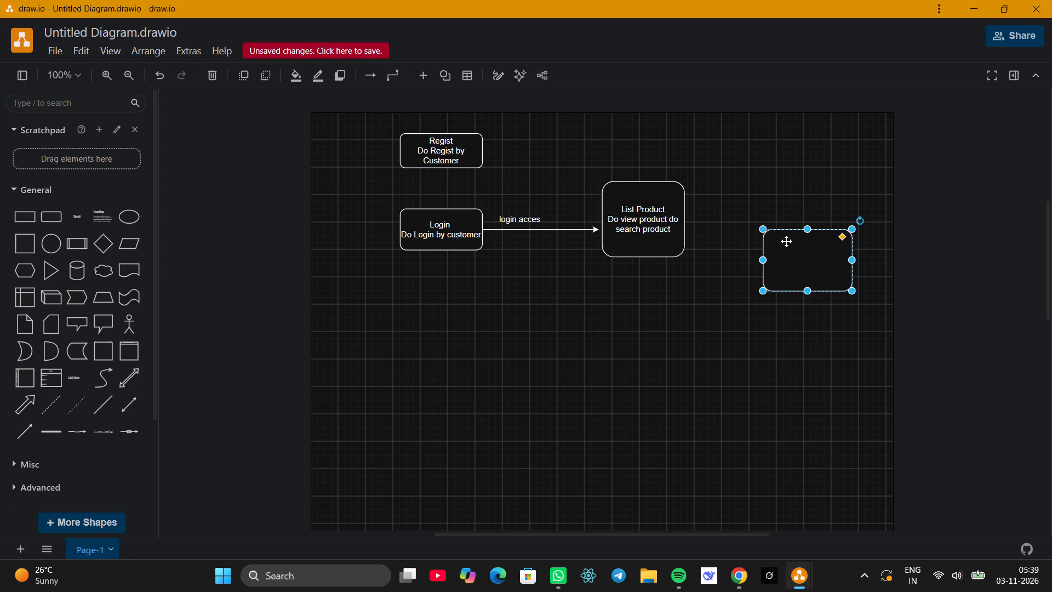
double_click(786, 241)
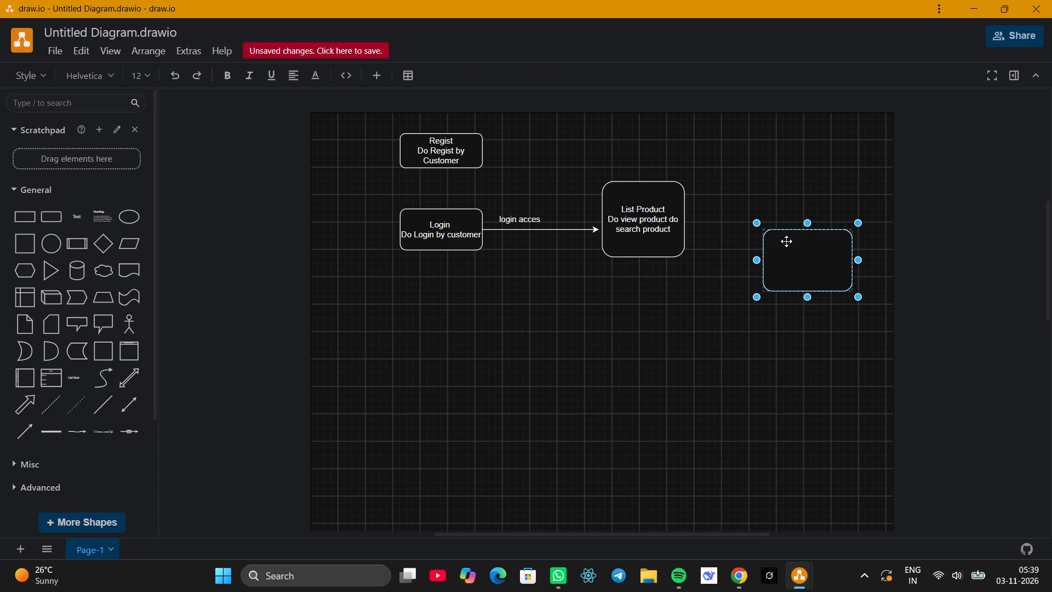
text(Product)
key(space)
text(detaqil)
key(BackSpace)
key(BackSpace)
key(BackSpace)
text(il)
Add a second line reading "Do view detail information" under the Product detail label.
key(Return)
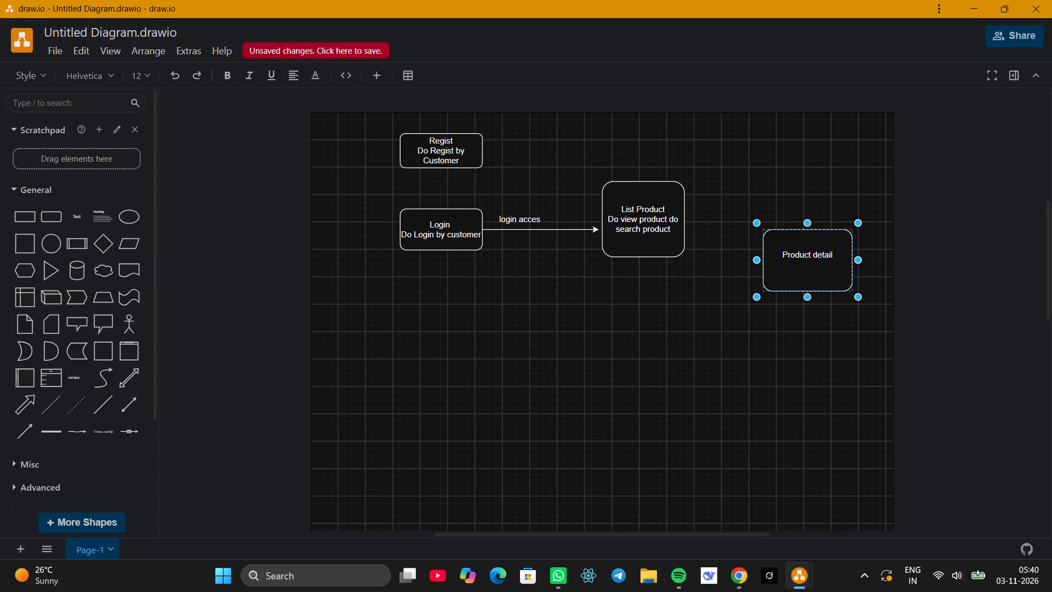
text(Do)
key(space)
key(BackSpace)
key(BackSpace)
text(o)
key(space)
text(view)
key(space)
text(detail)
key(space)
text(infor)
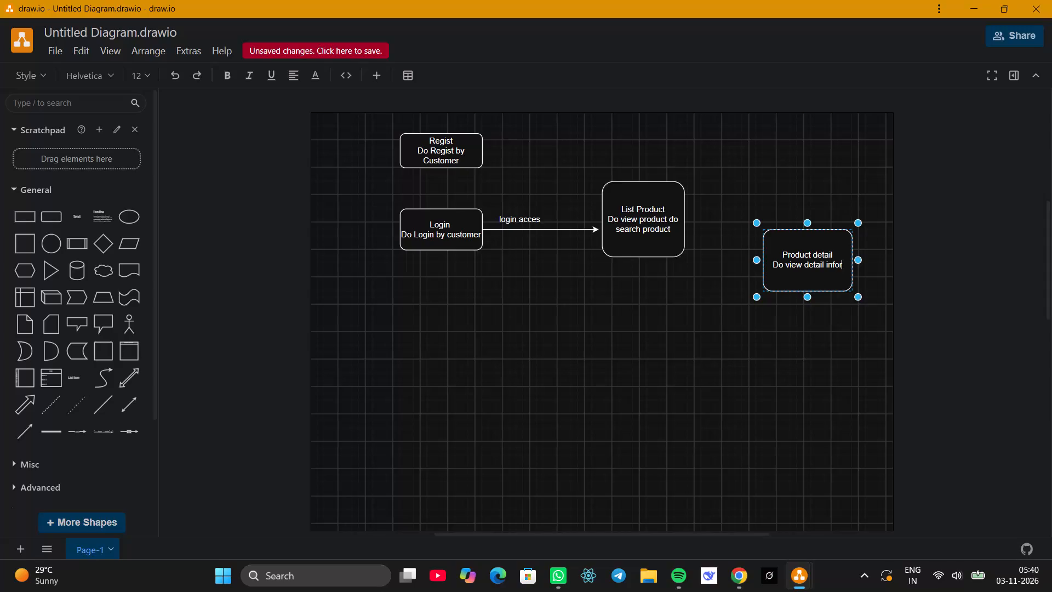
text(mation)
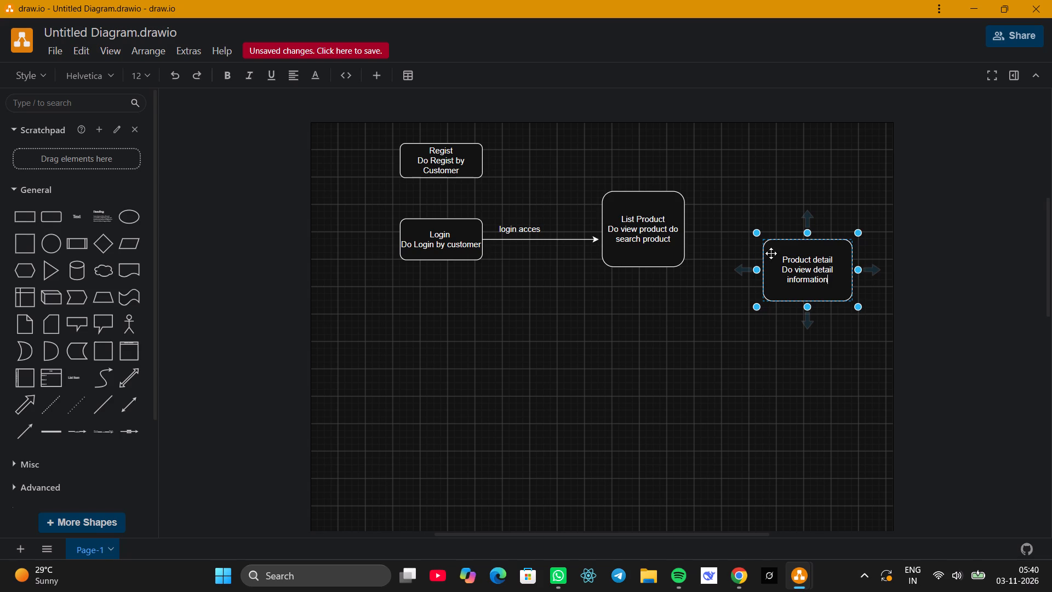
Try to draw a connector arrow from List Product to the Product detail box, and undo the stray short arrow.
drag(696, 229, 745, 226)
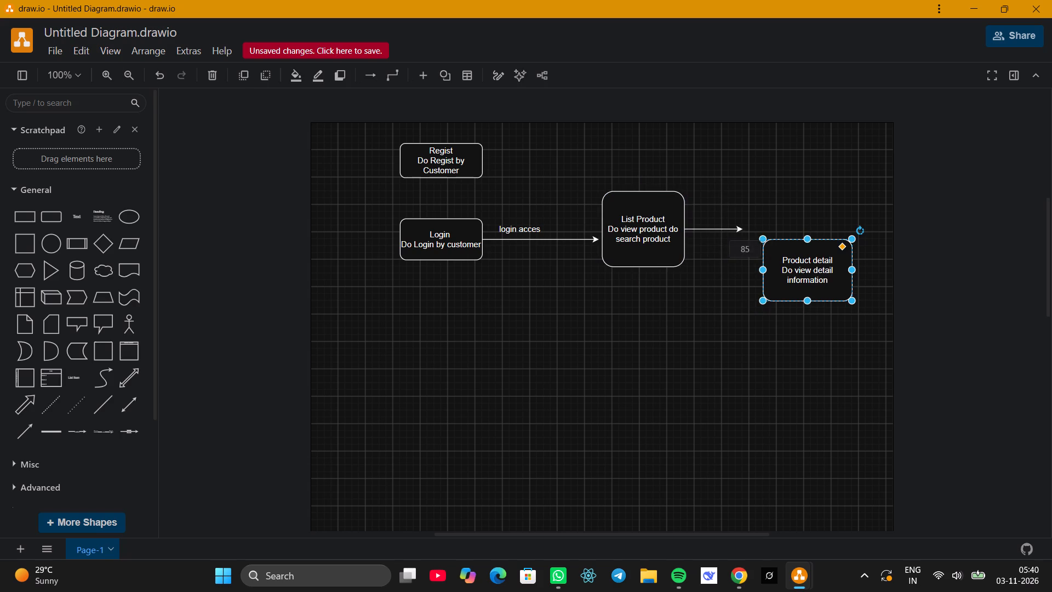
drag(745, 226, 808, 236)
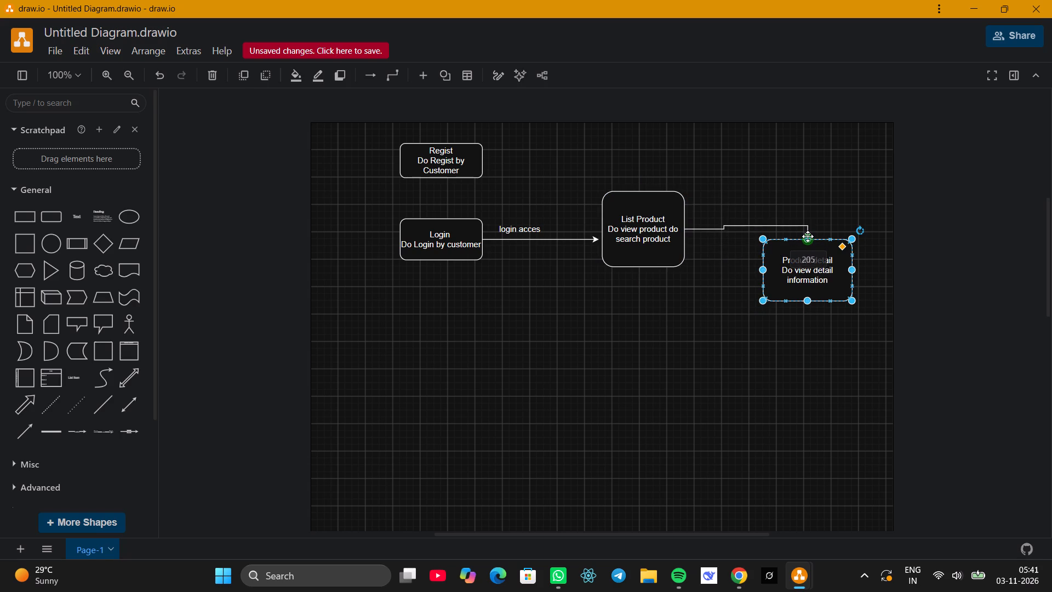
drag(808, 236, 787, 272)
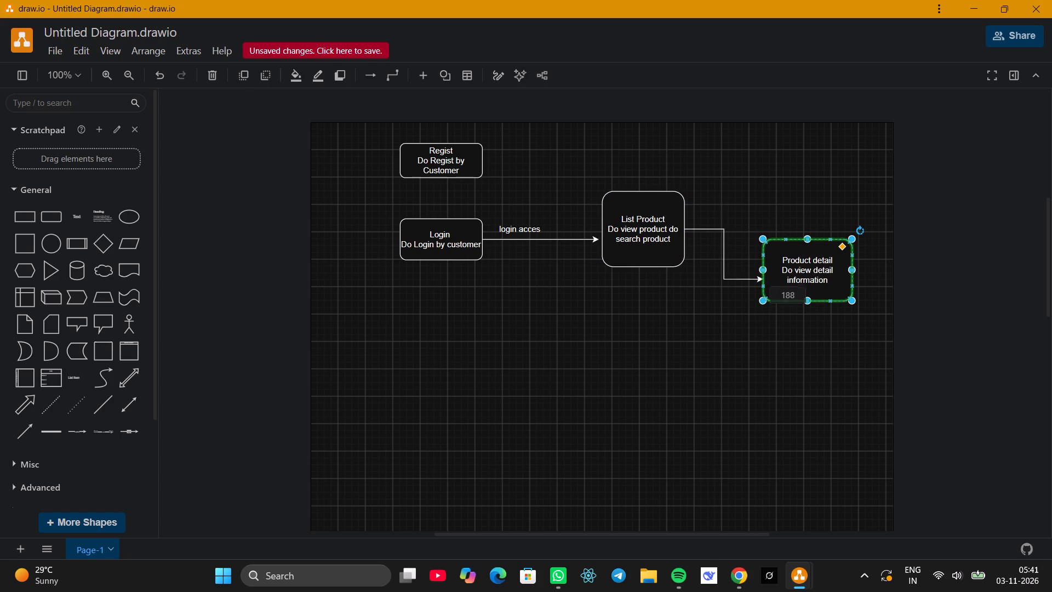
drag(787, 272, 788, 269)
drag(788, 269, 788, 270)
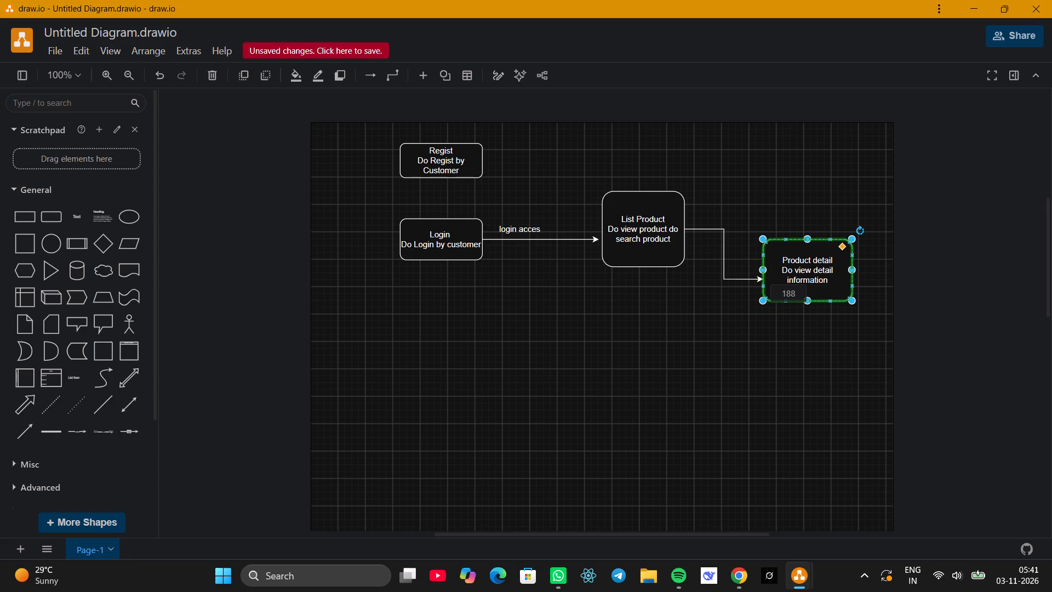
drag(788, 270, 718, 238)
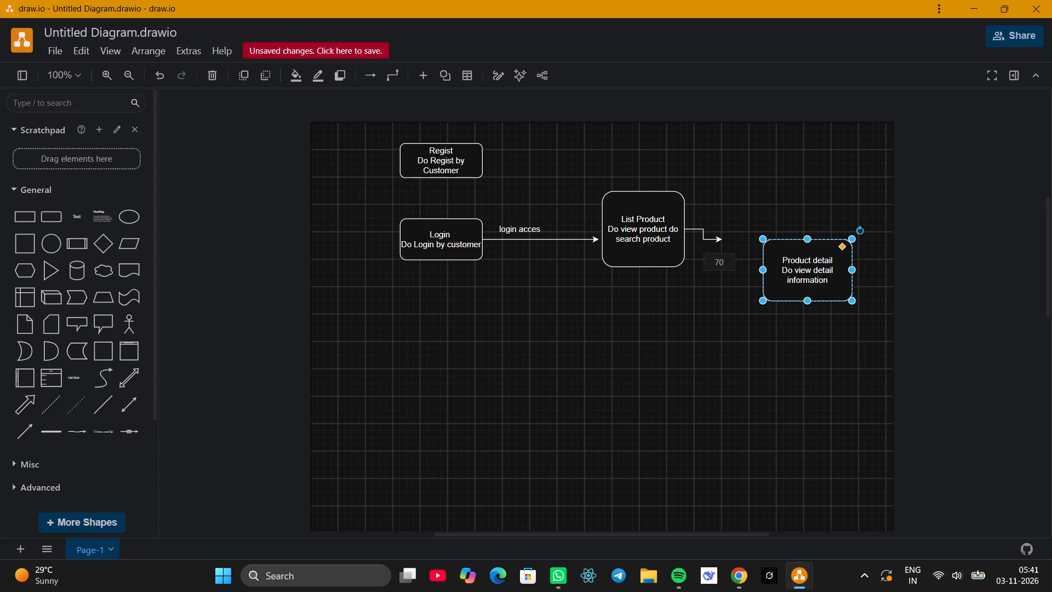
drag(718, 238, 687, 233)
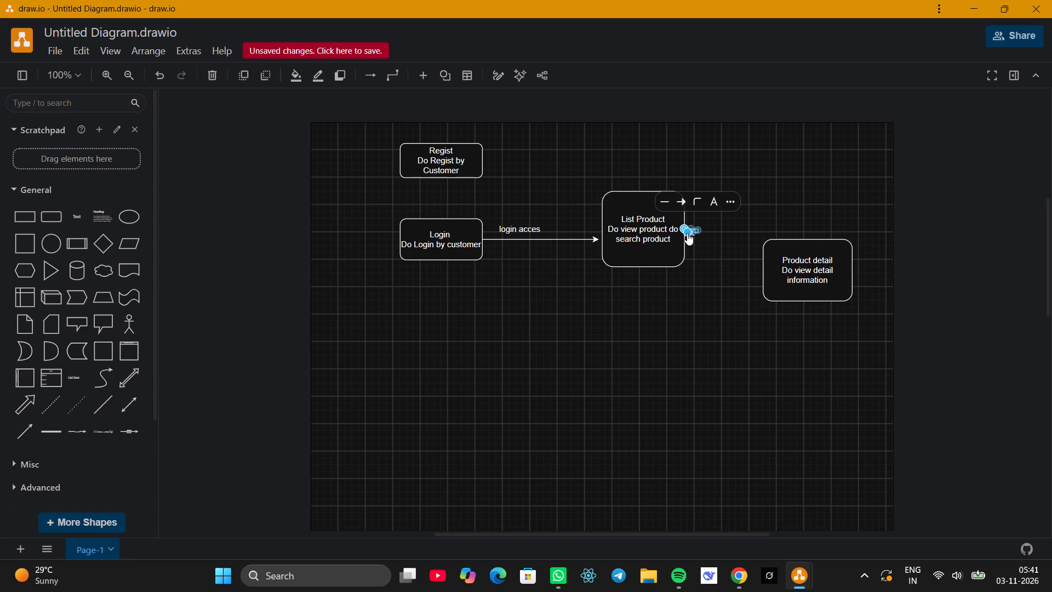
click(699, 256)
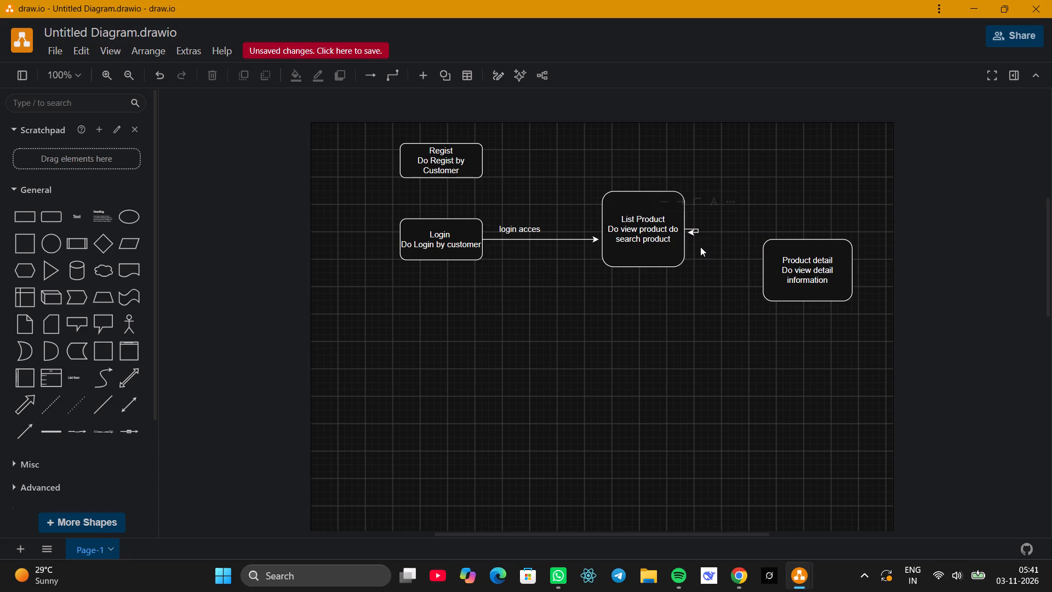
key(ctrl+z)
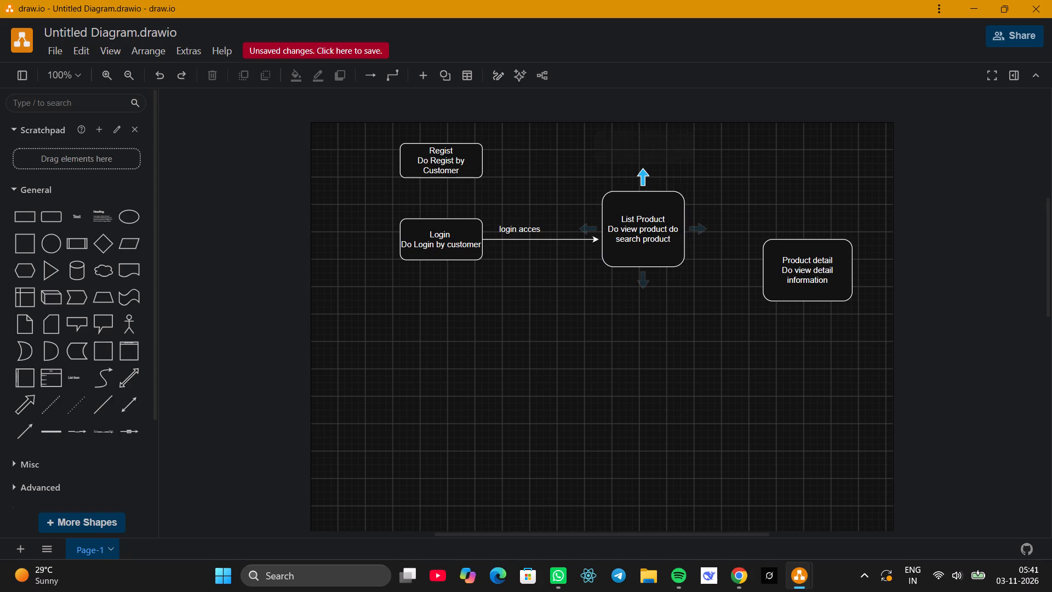
Draw a connector arrow from the right side of List Product to the top edge of Product detail, right of its centre.
drag(641, 173, 812, 106)
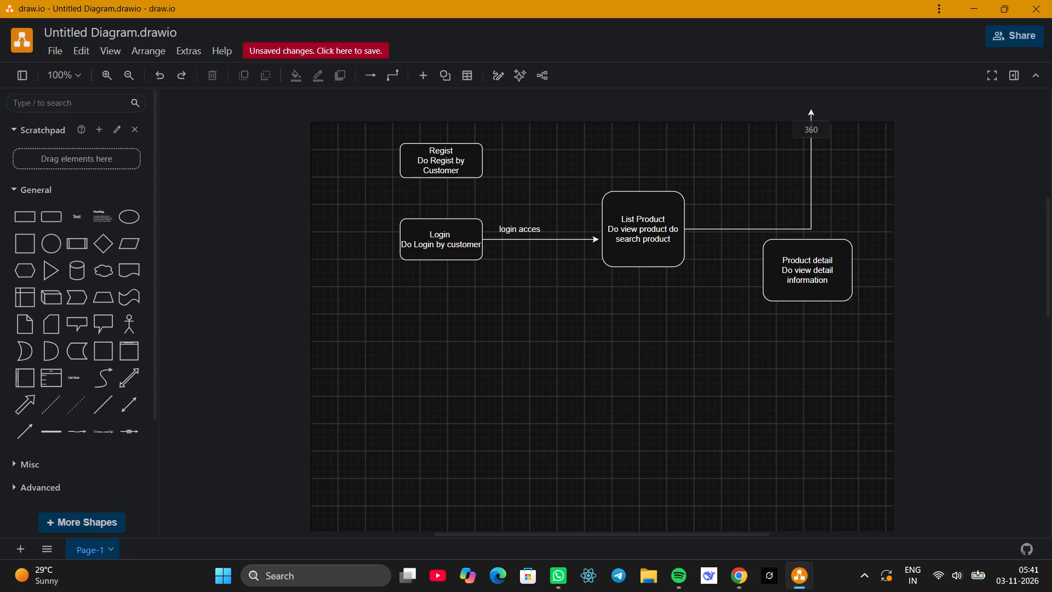
drag(812, 106, 628, 136)
drag(628, 136, 636, 143)
drag(636, 143, 823, 178)
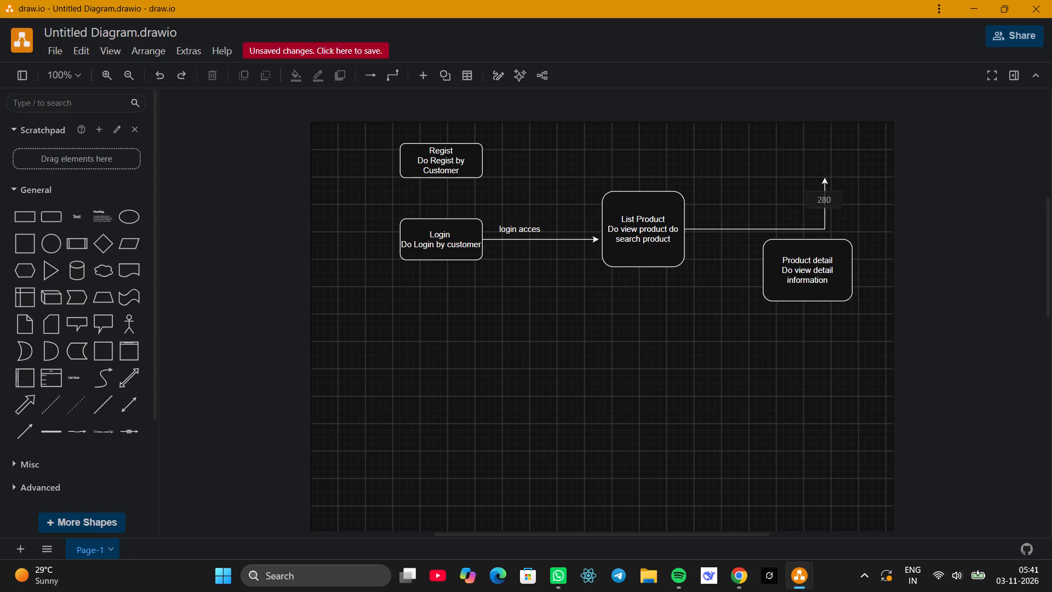
drag(823, 178, 815, 238)
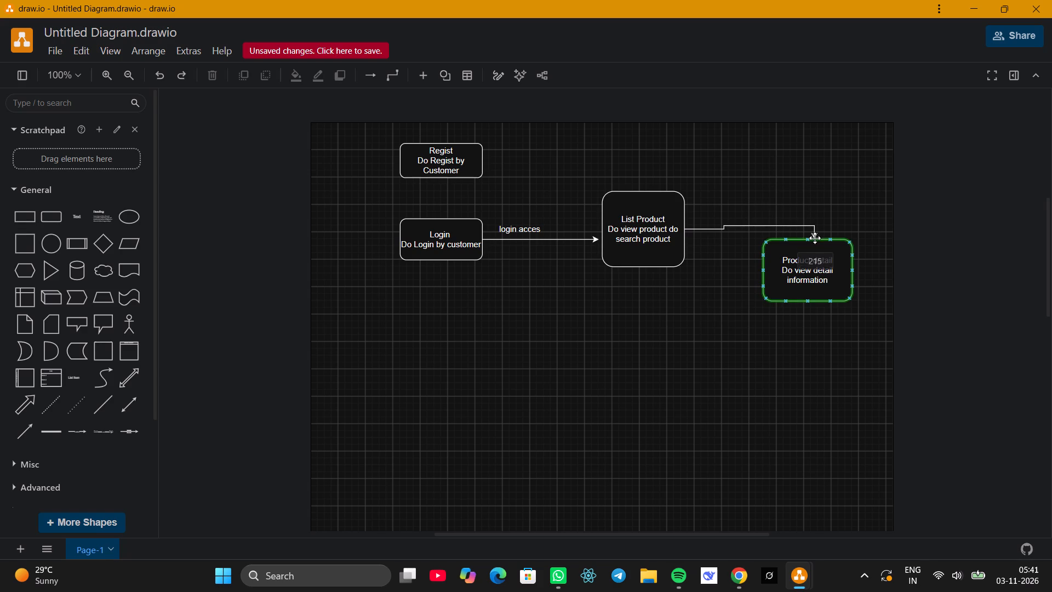
drag(815, 238, 830, 240)
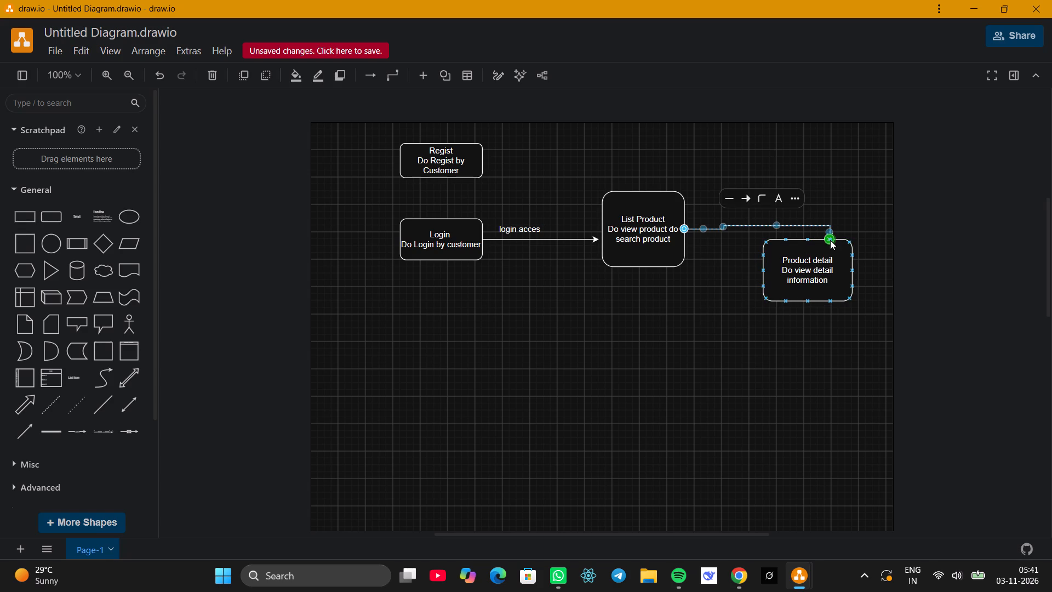
click(850, 173)
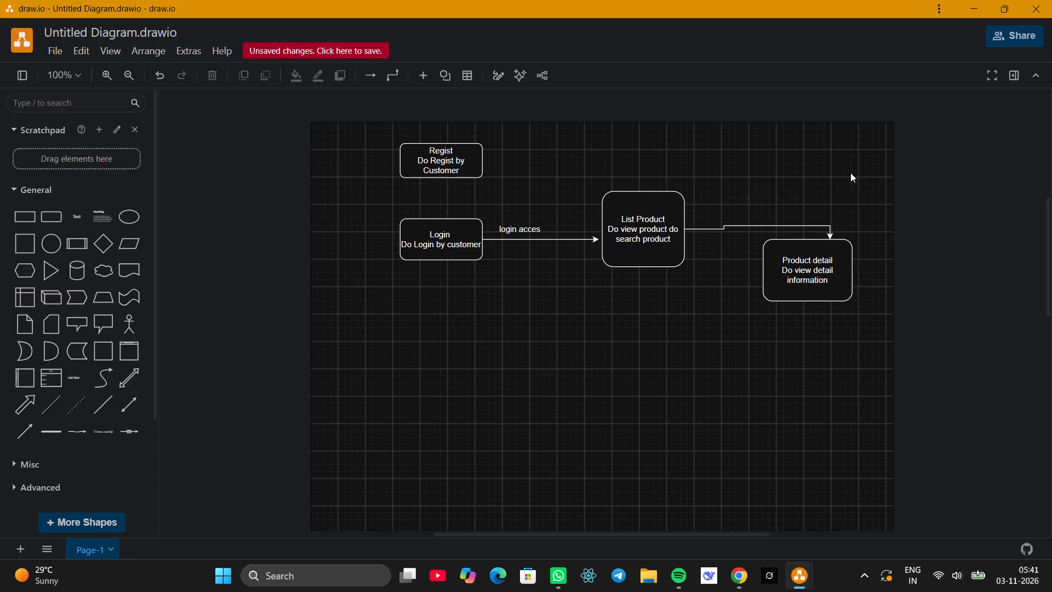
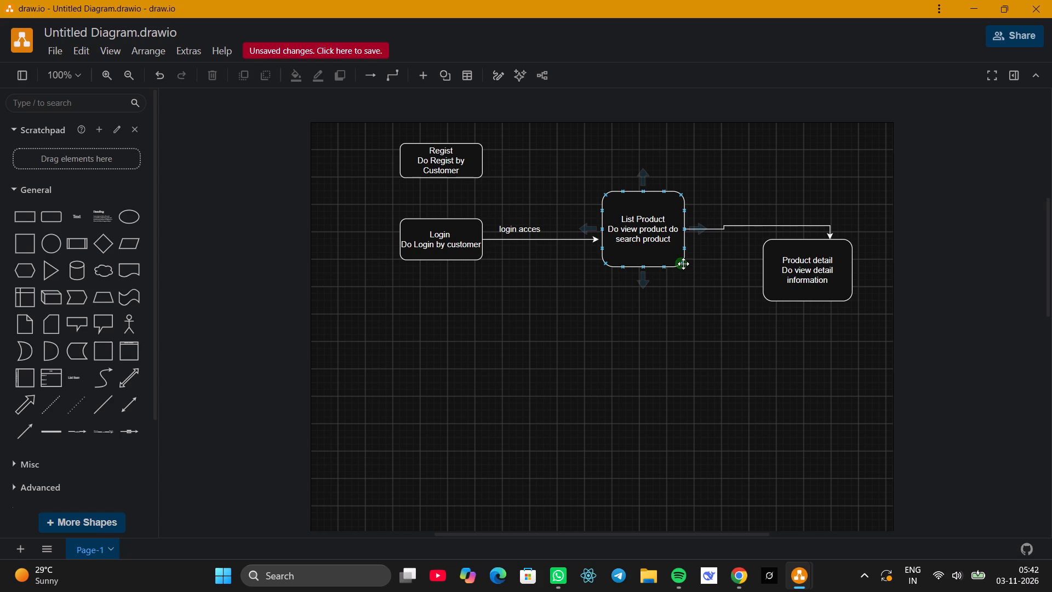
Draw a second connector arrow from the lower-right corner of List Product to the left edge of Product detail.
drag(681, 264, 757, 286)
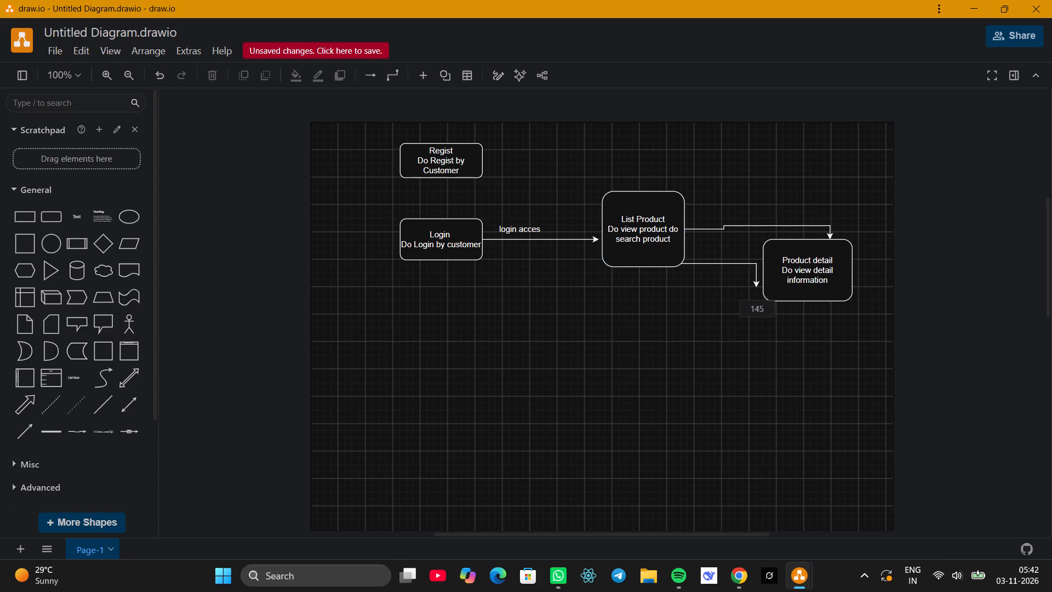
drag(757, 286, 733, 263)
drag(733, 263, 761, 263)
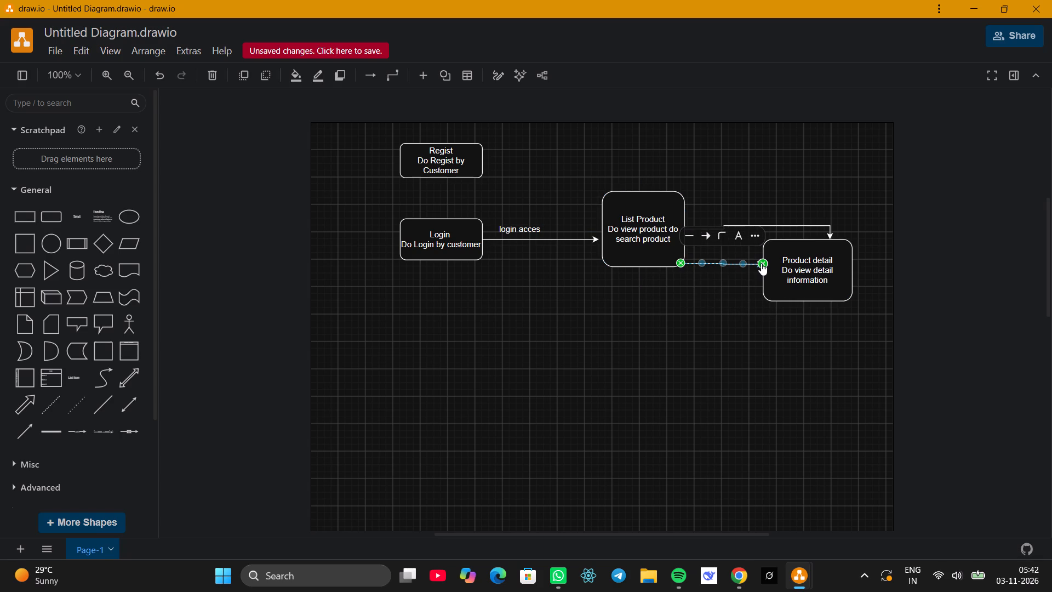
click(734, 288)
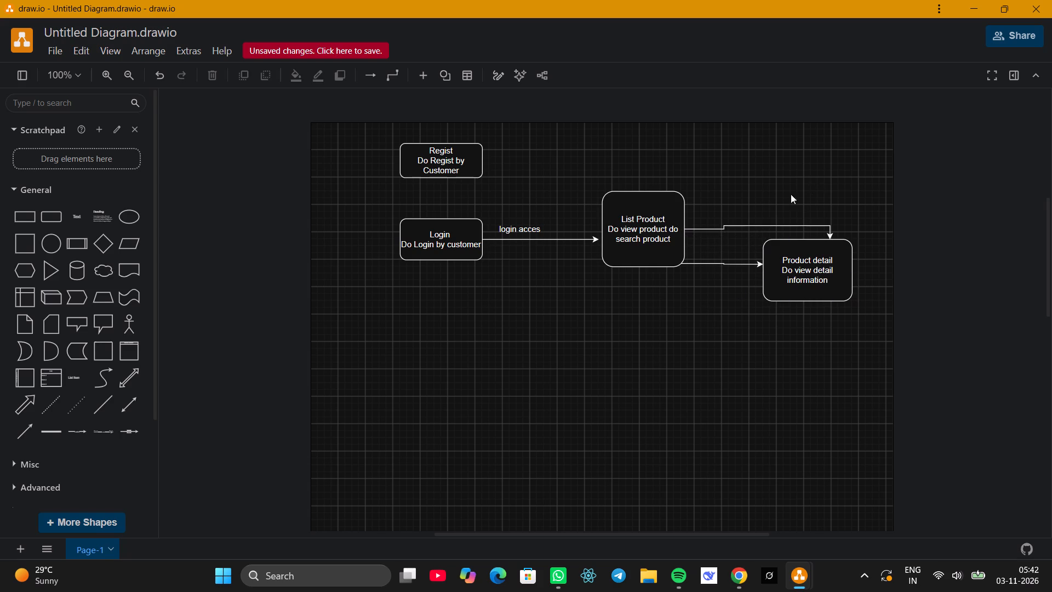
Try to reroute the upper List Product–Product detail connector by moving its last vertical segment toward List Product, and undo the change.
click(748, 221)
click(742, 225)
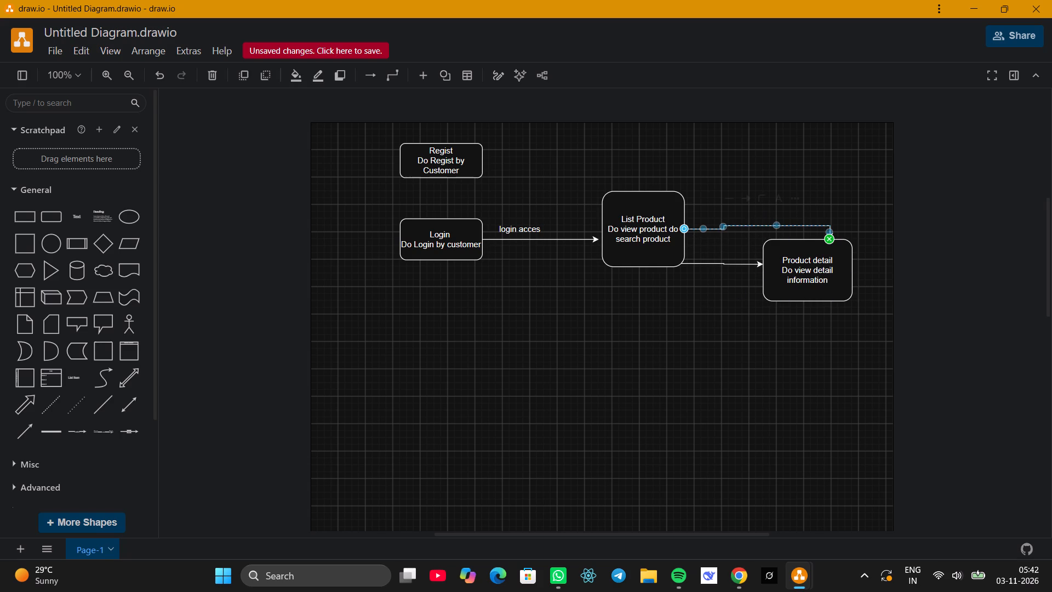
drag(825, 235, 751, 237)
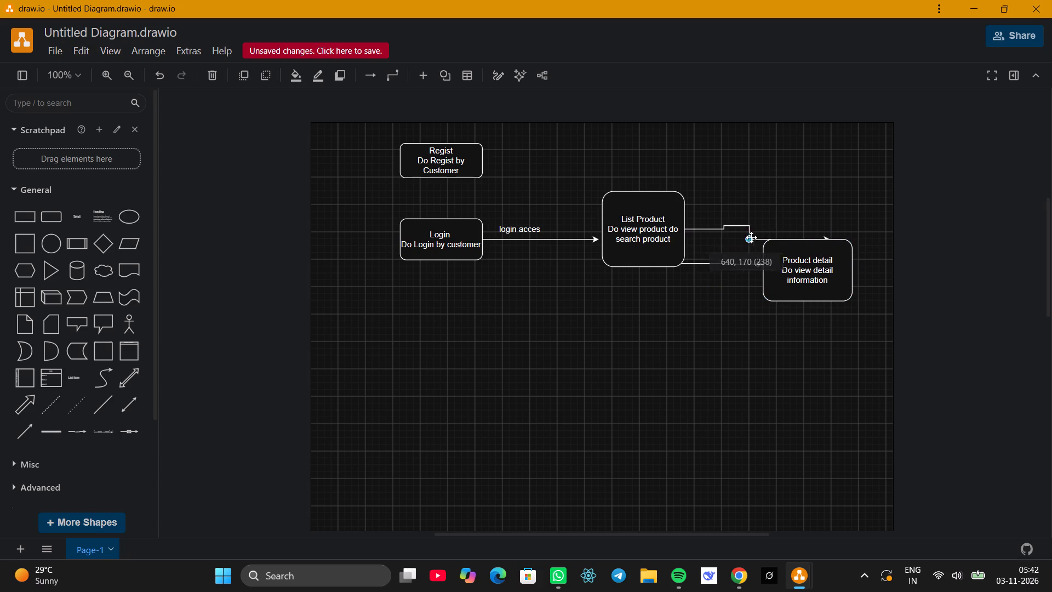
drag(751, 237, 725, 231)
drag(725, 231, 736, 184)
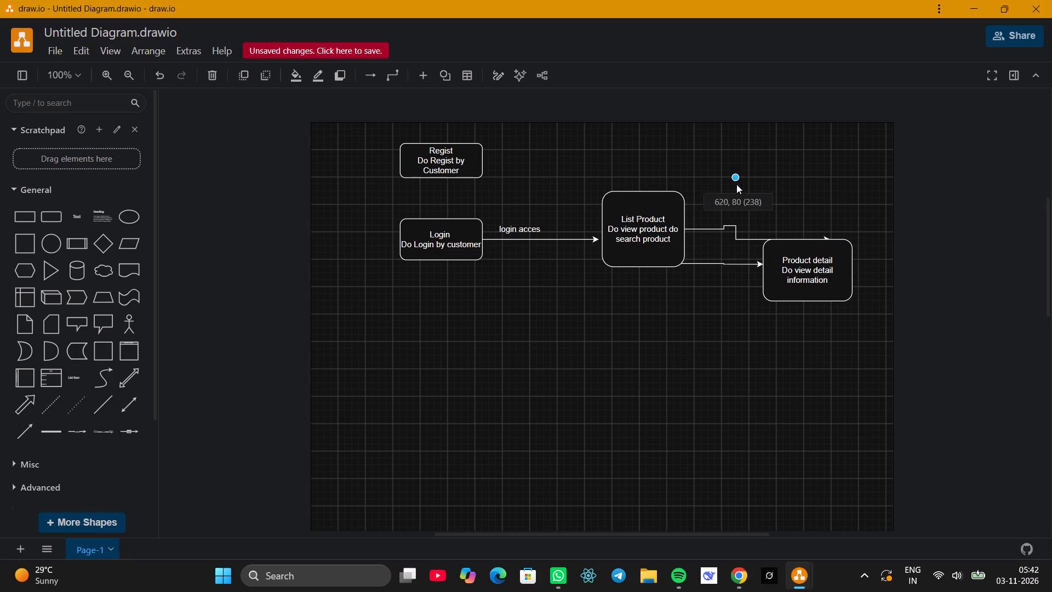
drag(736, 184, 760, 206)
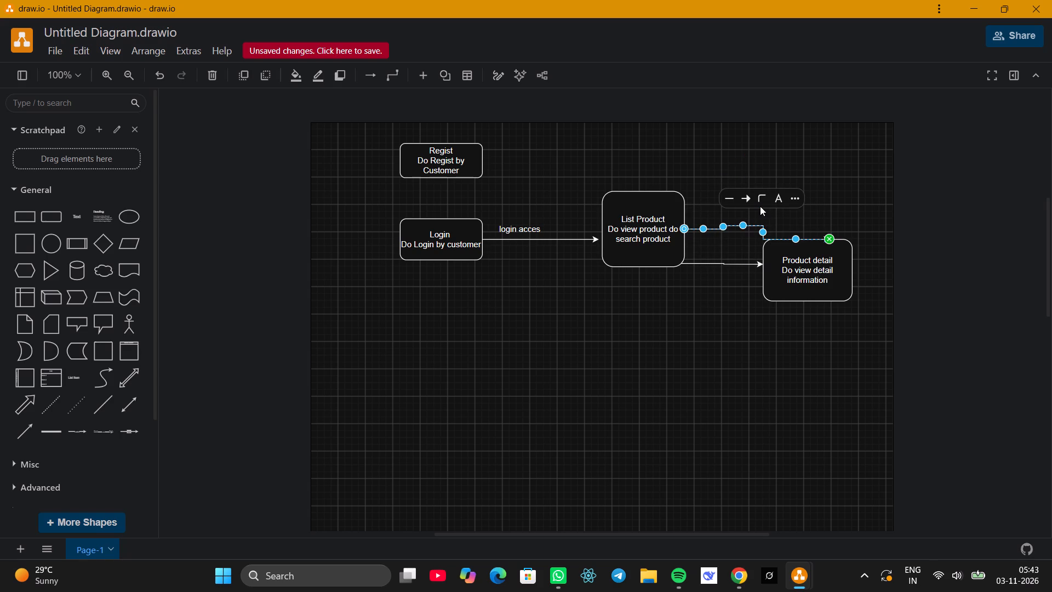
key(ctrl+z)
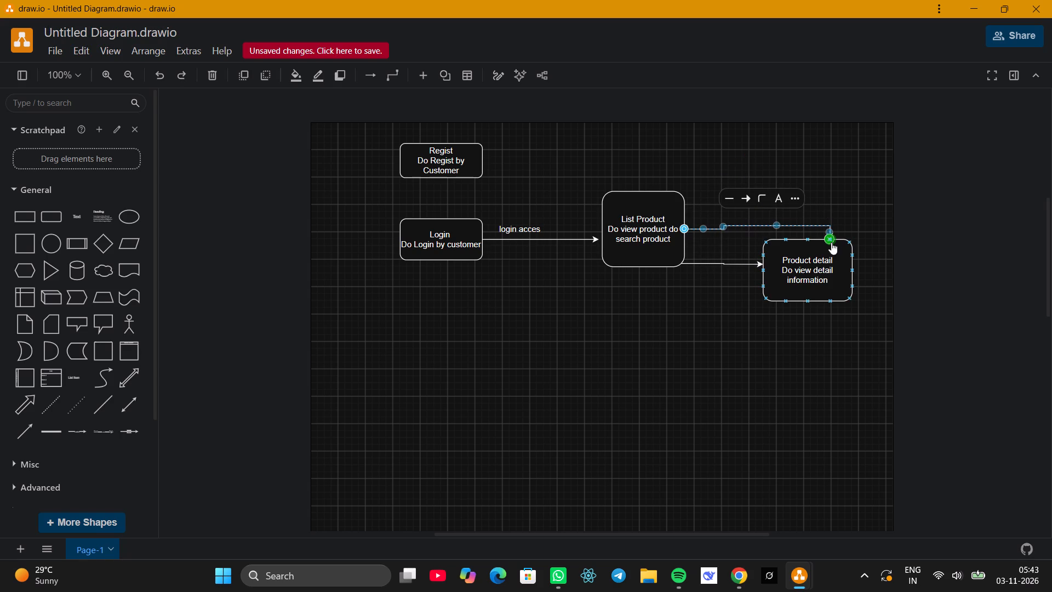
Change the arrowhead of the upper connector at Product detail's top edge to the open arrow style.
click(831, 242)
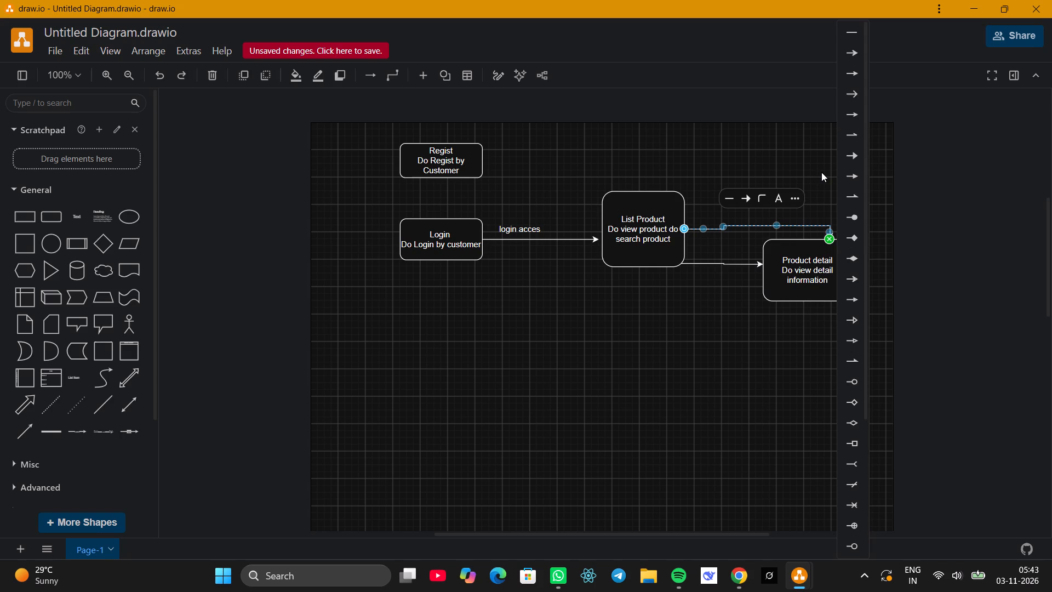
click(821, 172)
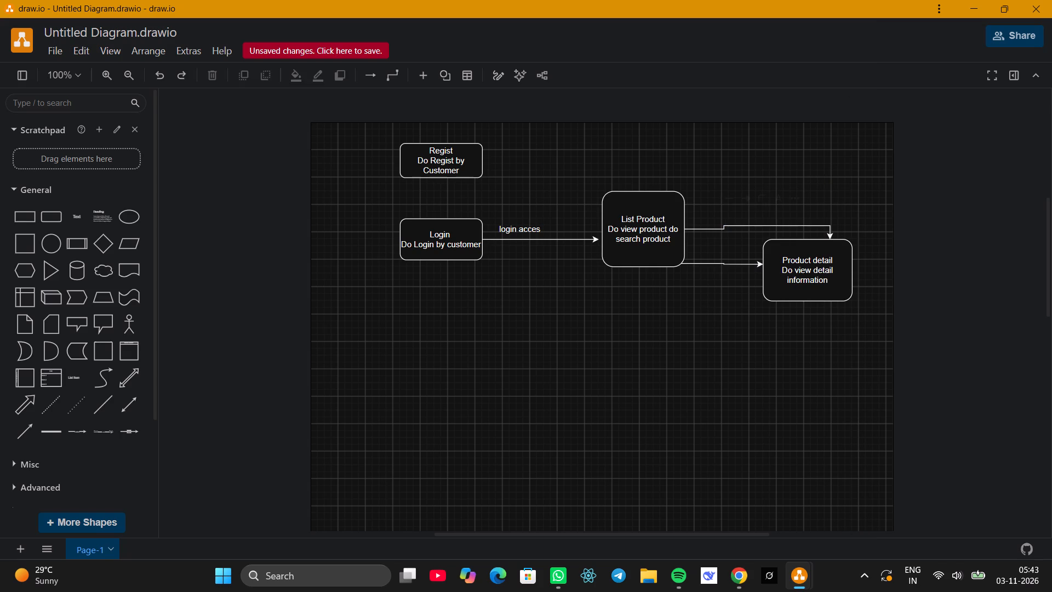
click(821, 227)
click(830, 237)
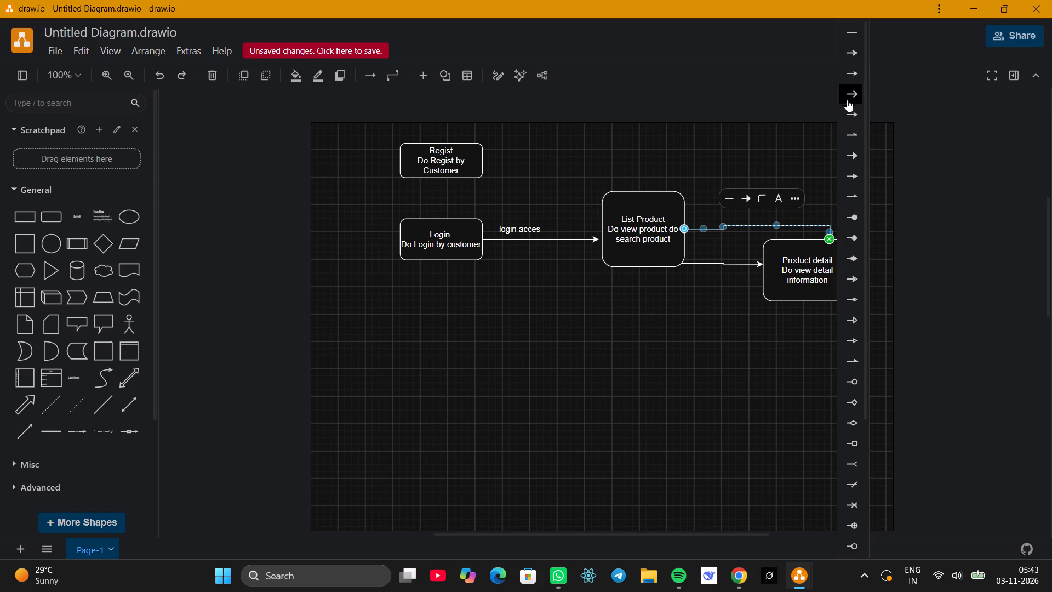
click(850, 96)
click(808, 171)
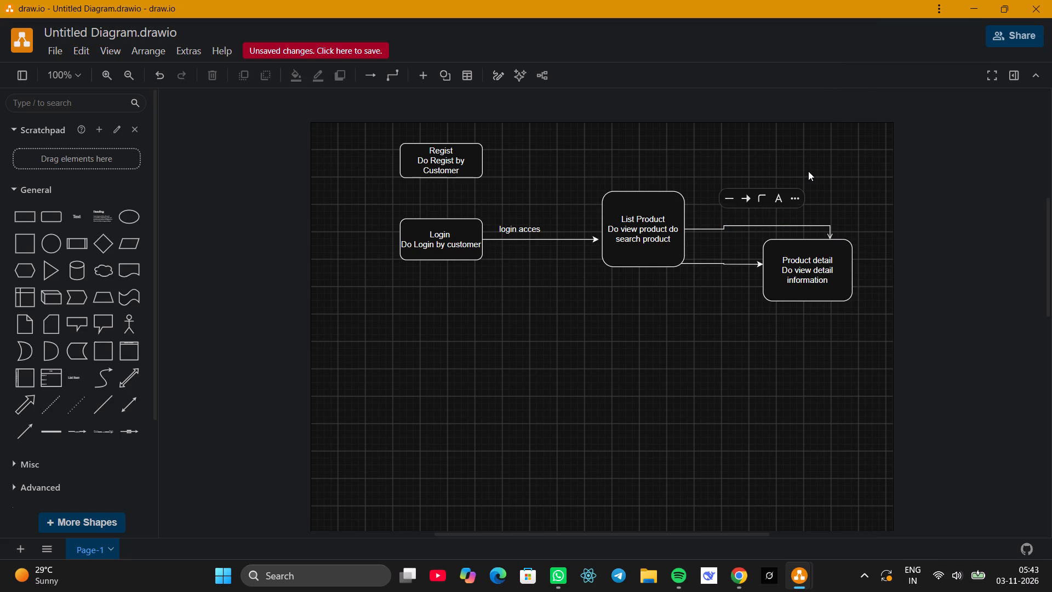
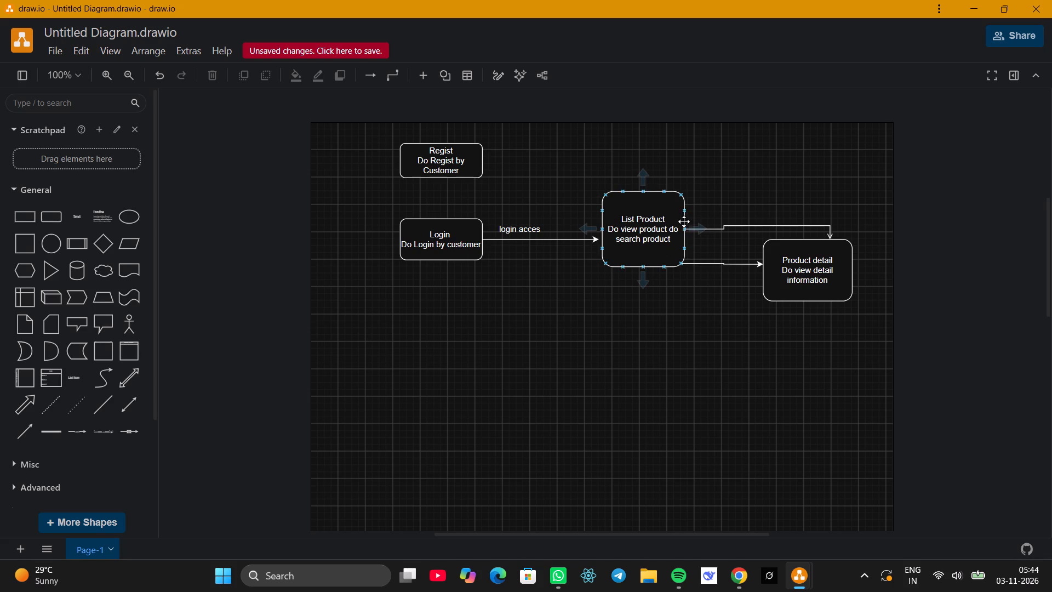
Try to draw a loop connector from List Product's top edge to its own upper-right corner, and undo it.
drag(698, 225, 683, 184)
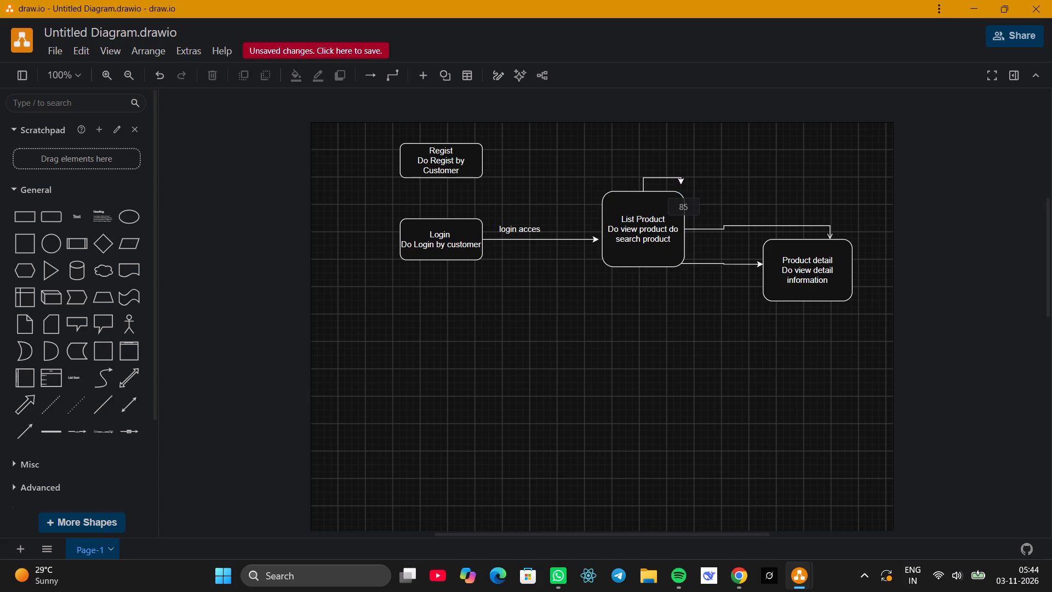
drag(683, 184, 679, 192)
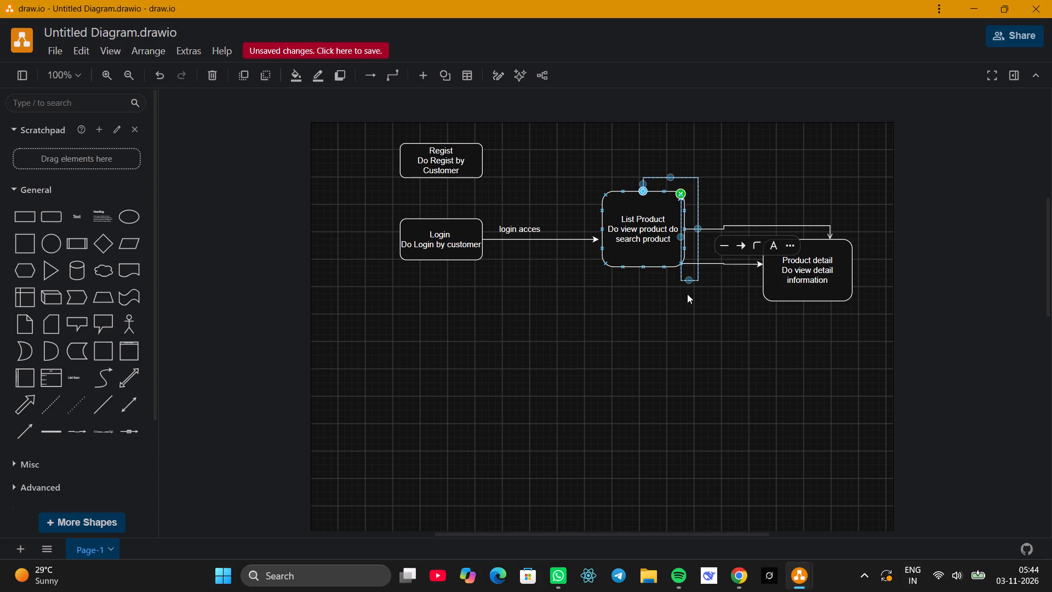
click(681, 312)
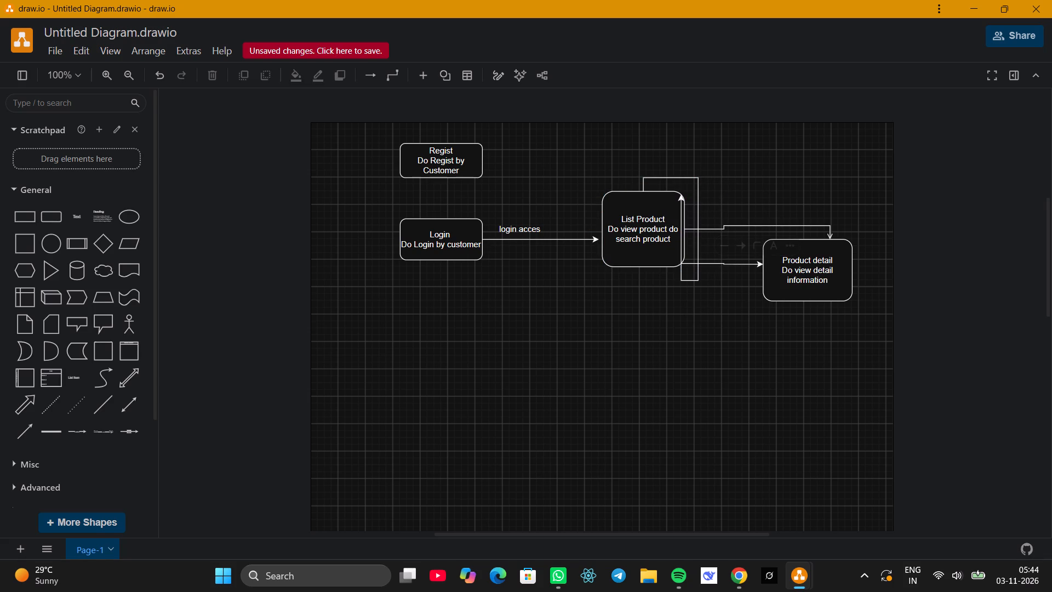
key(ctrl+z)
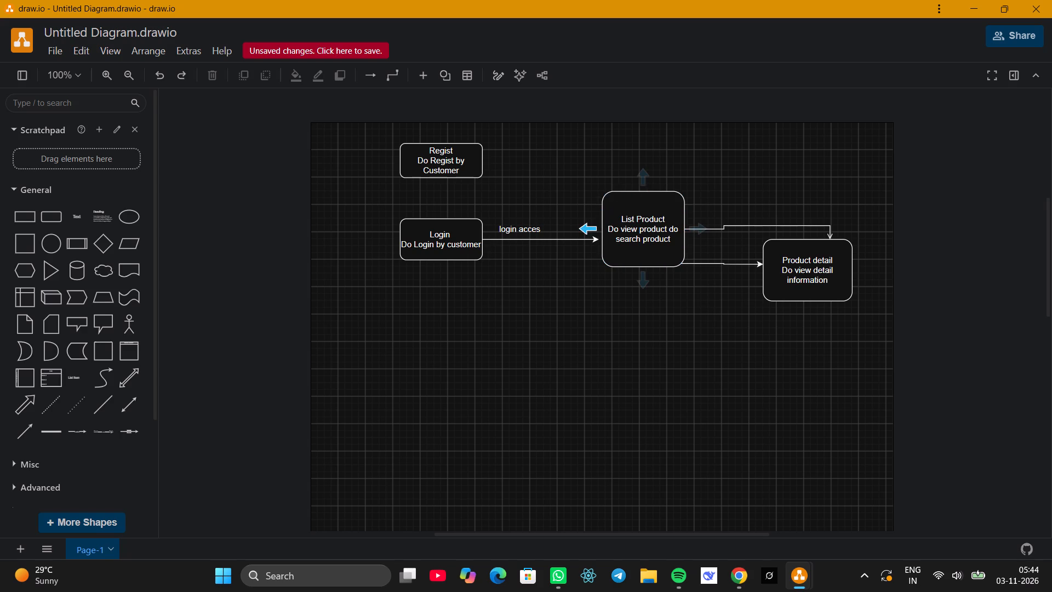
Draw a short loop connector from List Product's top edge, ending just above the box's upper-left corner.
drag(589, 228, 622, 184)
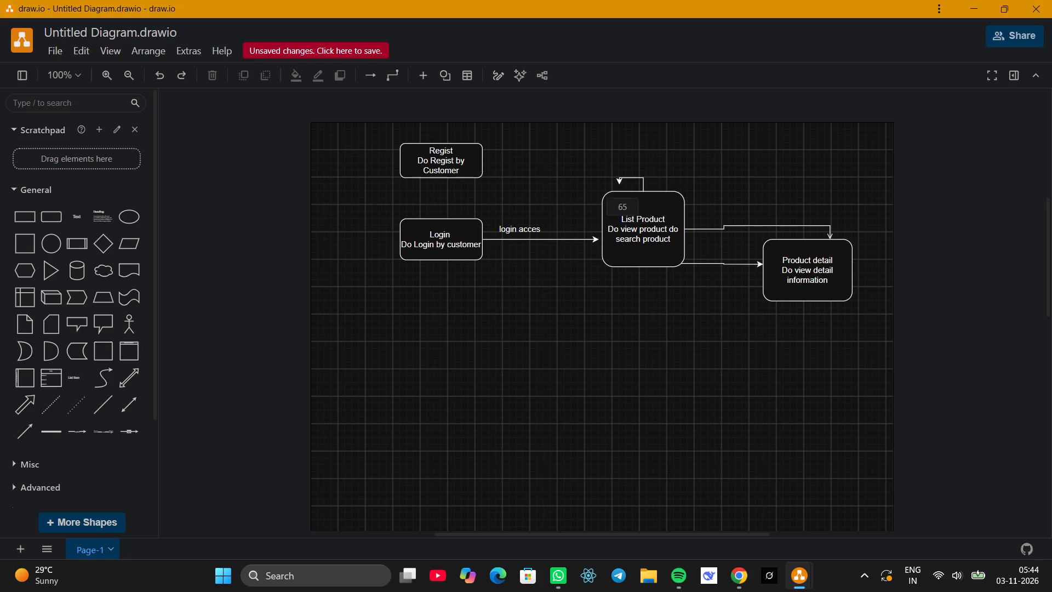
drag(622, 184, 606, 188)
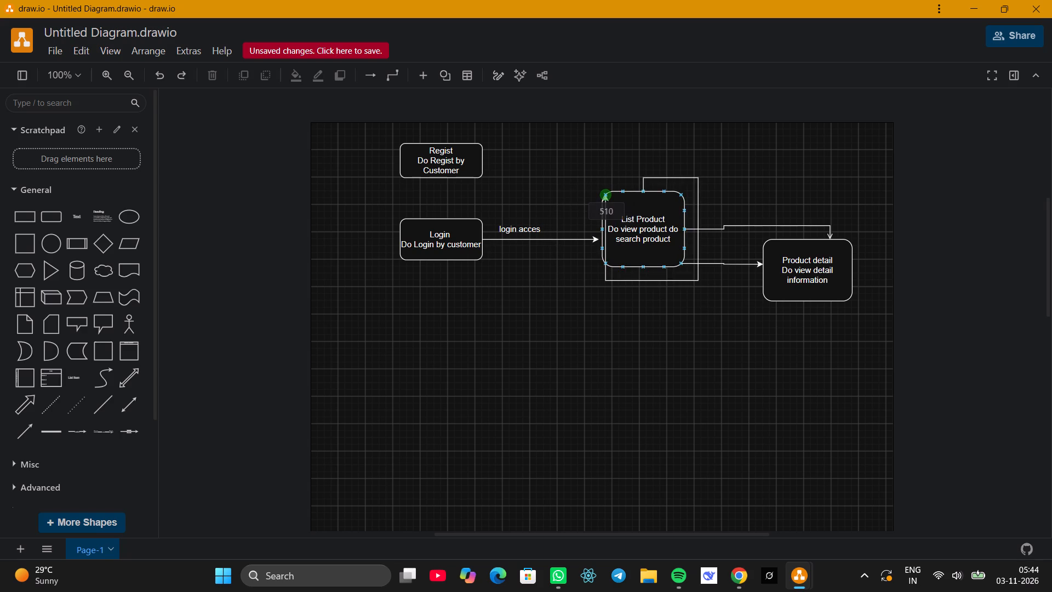
drag(606, 188, 608, 184)
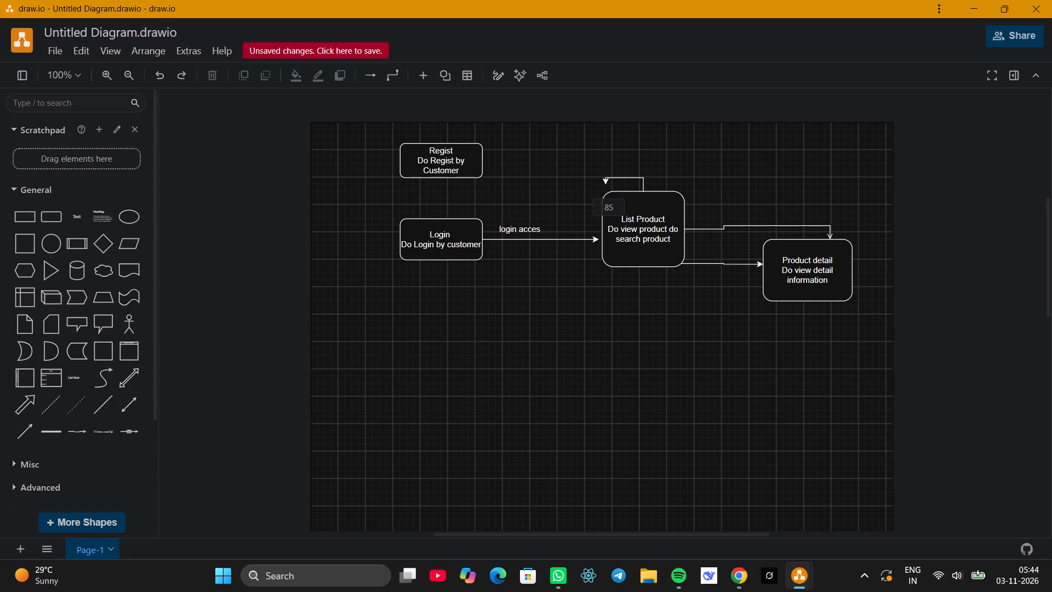
drag(608, 184, 609, 186)
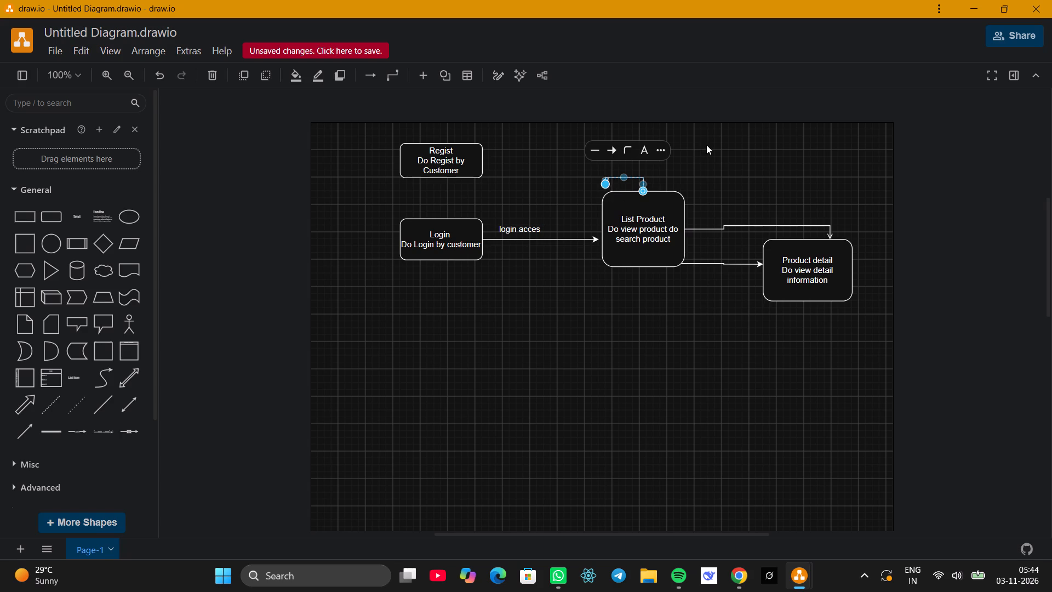
click(706, 145)
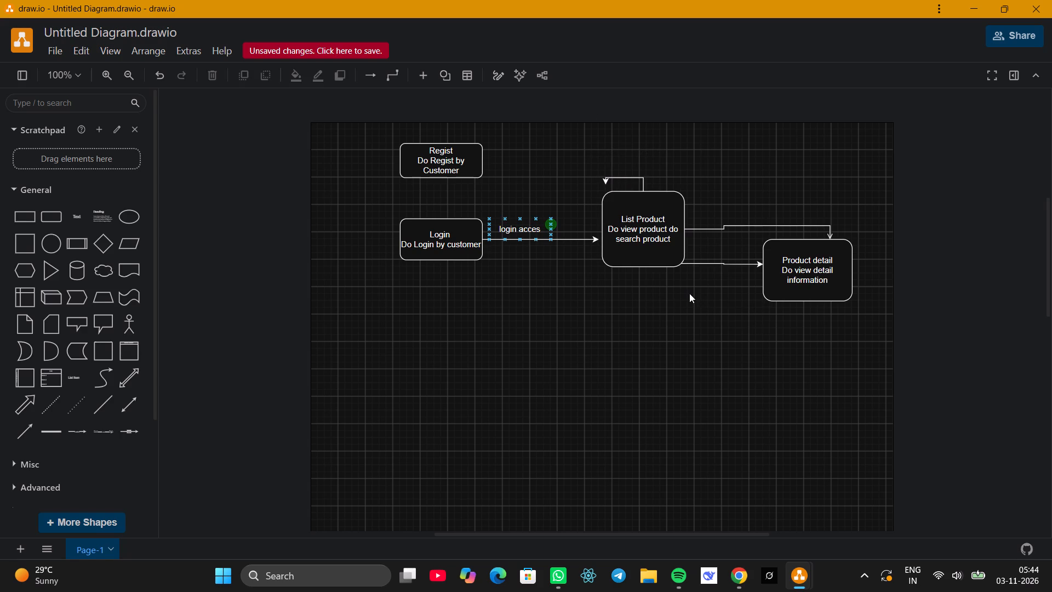
Add the text label "found" just below the lower List Product–Product detail connector, positioned at about 560, 200.
double_click(705, 268)
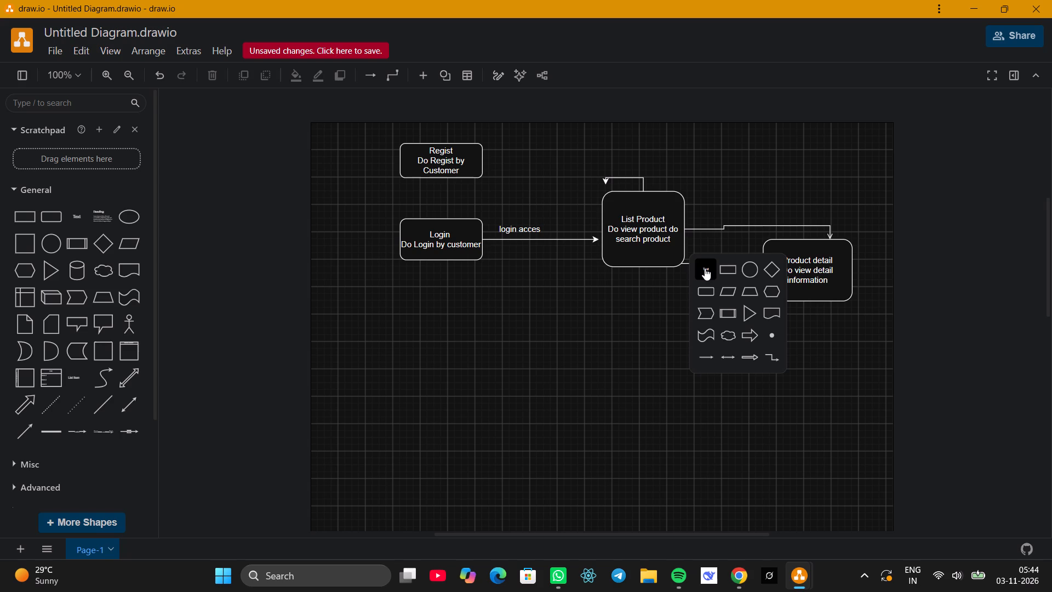
click(701, 264)
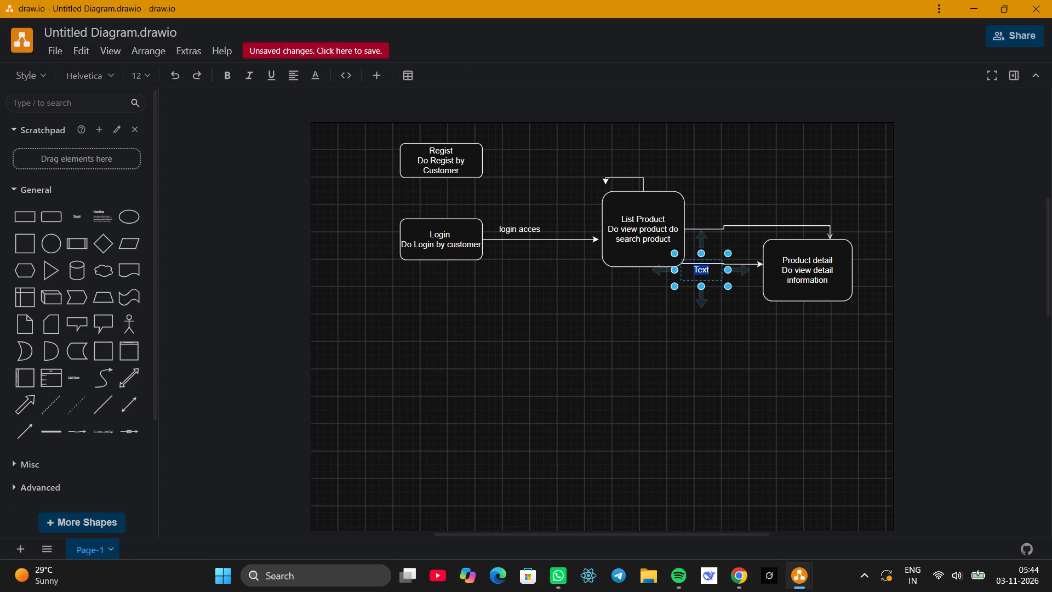
text(found)
key(Return)
key(ctrl+z)
click(716, 336)
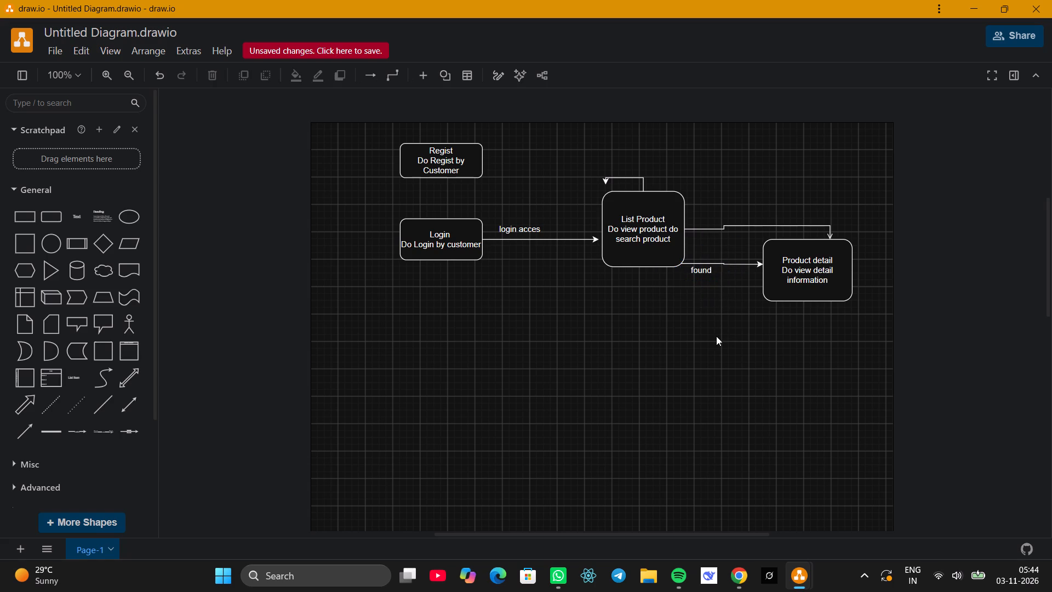
drag(702, 273, 719, 275)
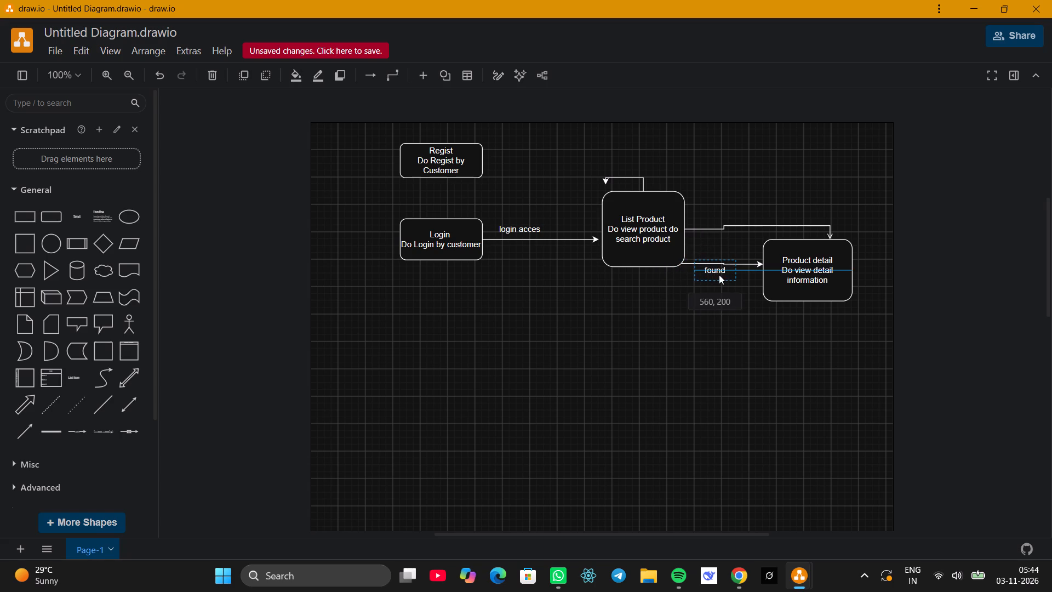
drag(719, 275, 719, 275)
click(711, 163)
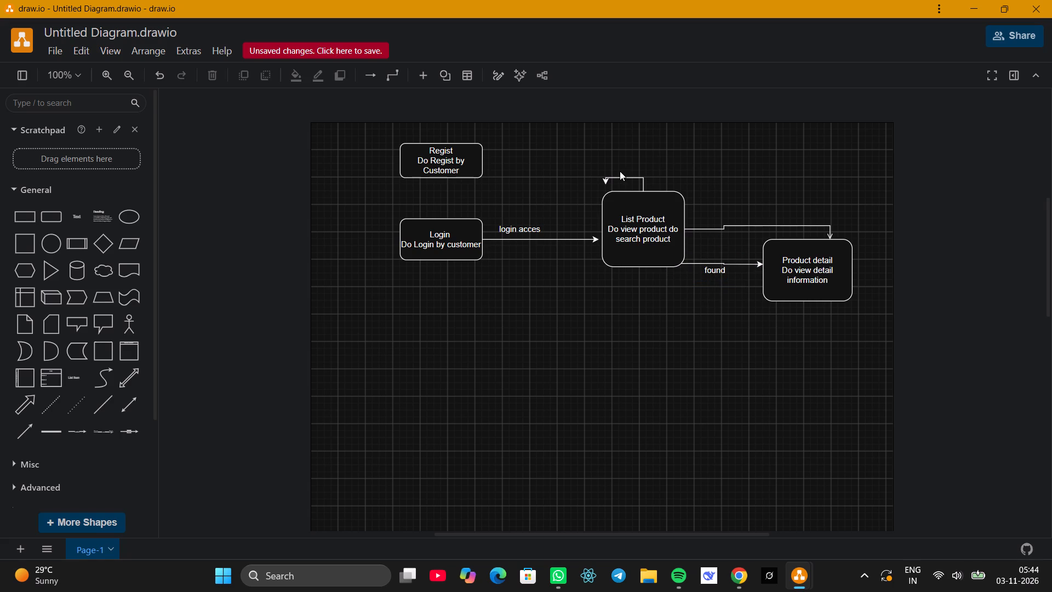
Add the text label "Not found" above the loop connector on top of List Product.
click(620, 171)
double_click(610, 166)
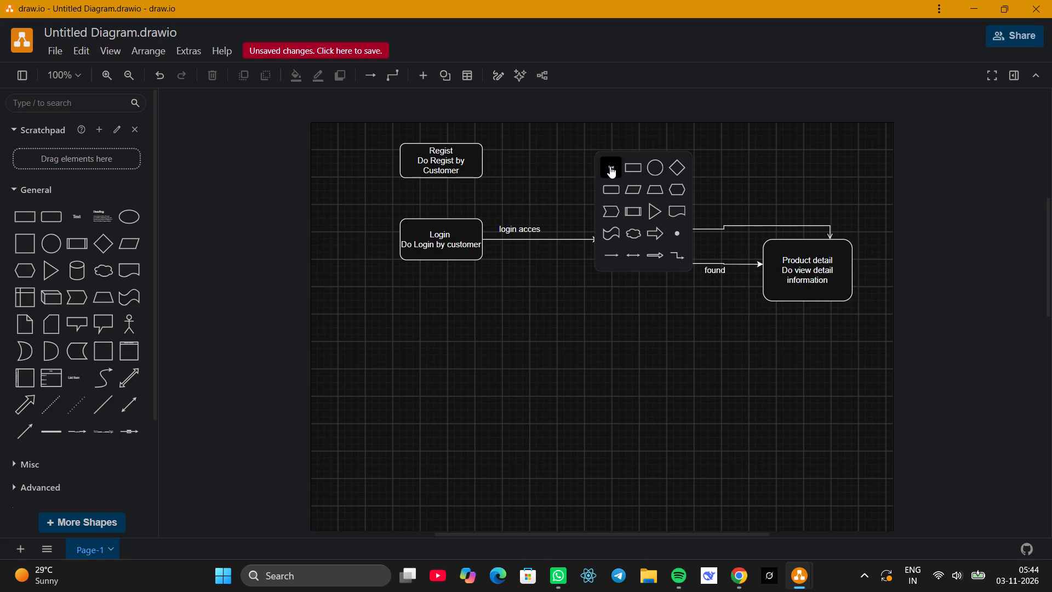
click(610, 166)
text(not)
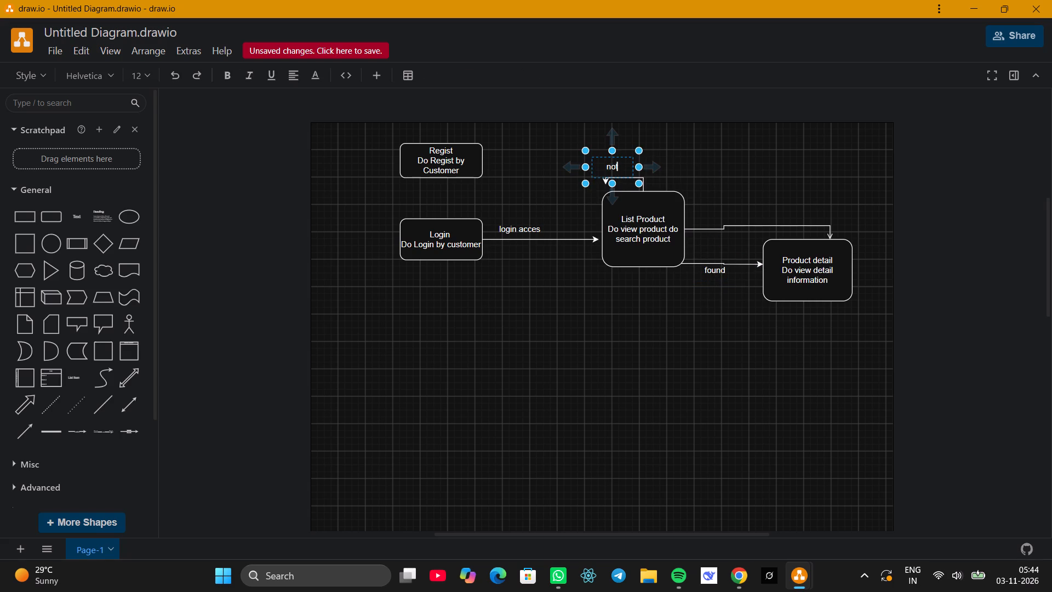
key(space)
key(BackSpace)
key(BackSpace)
key(BackSpace)
key(BackSpace)
text(Not)
key(space)
text(found)
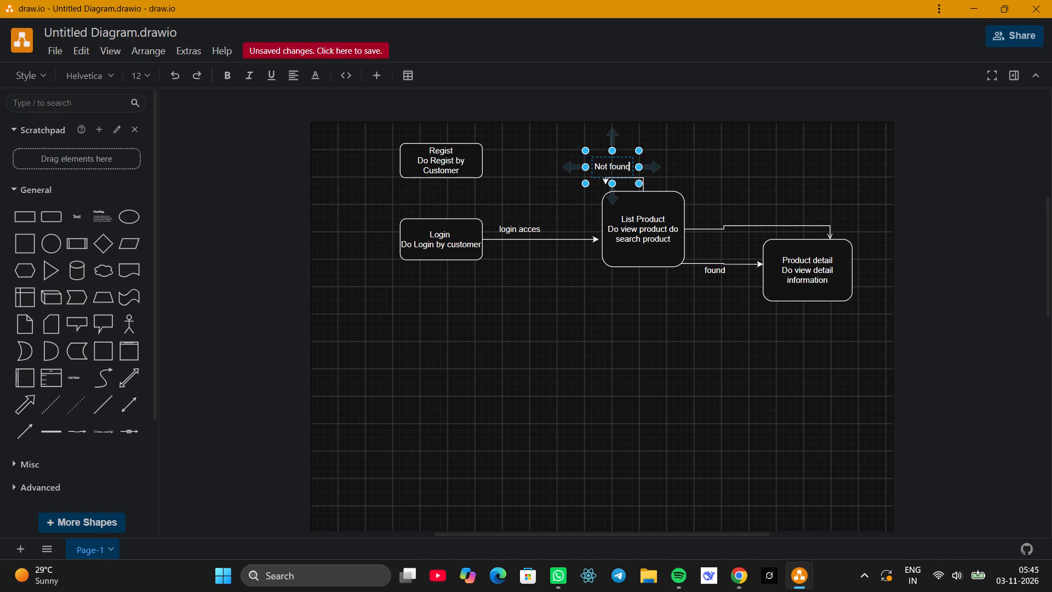
click(612, 169)
click(655, 168)
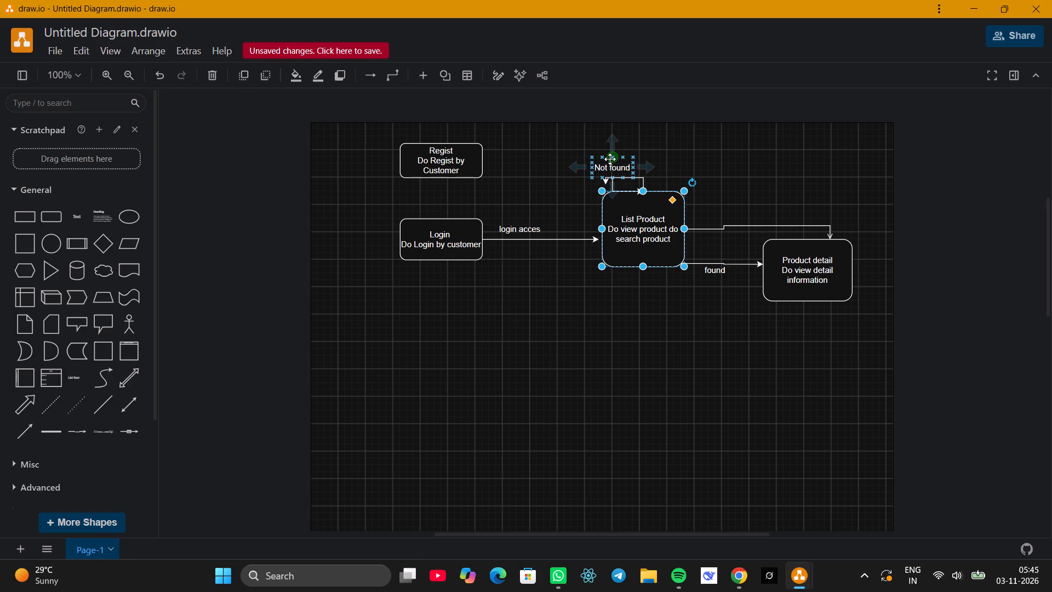
Move the "Not found" label to about 430, 50 so it is centred over the loop connector.
click(615, 167)
drag(615, 167, 632, 170)
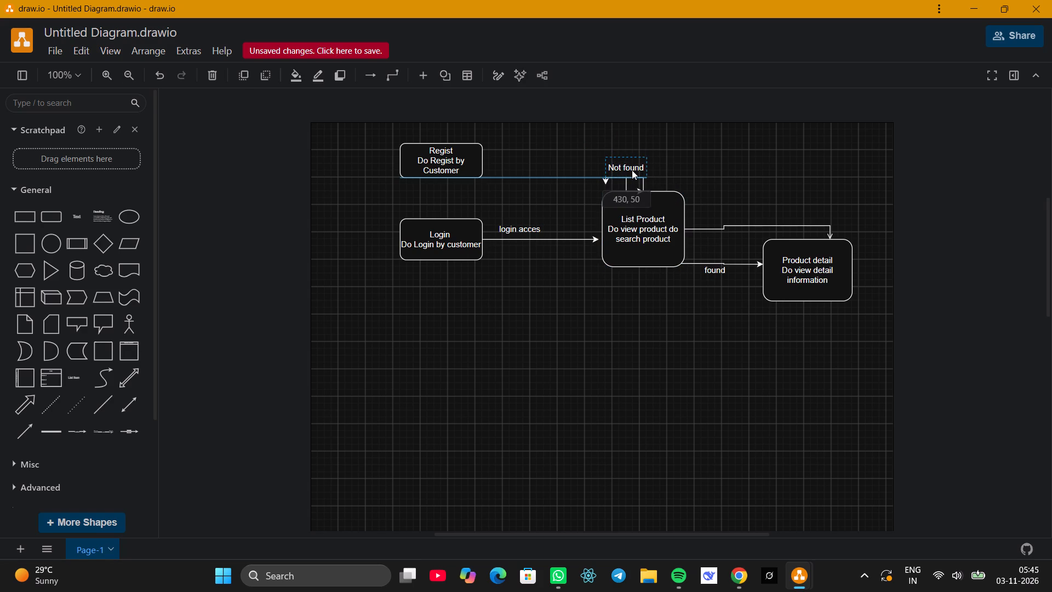
drag(632, 170, 629, 168)
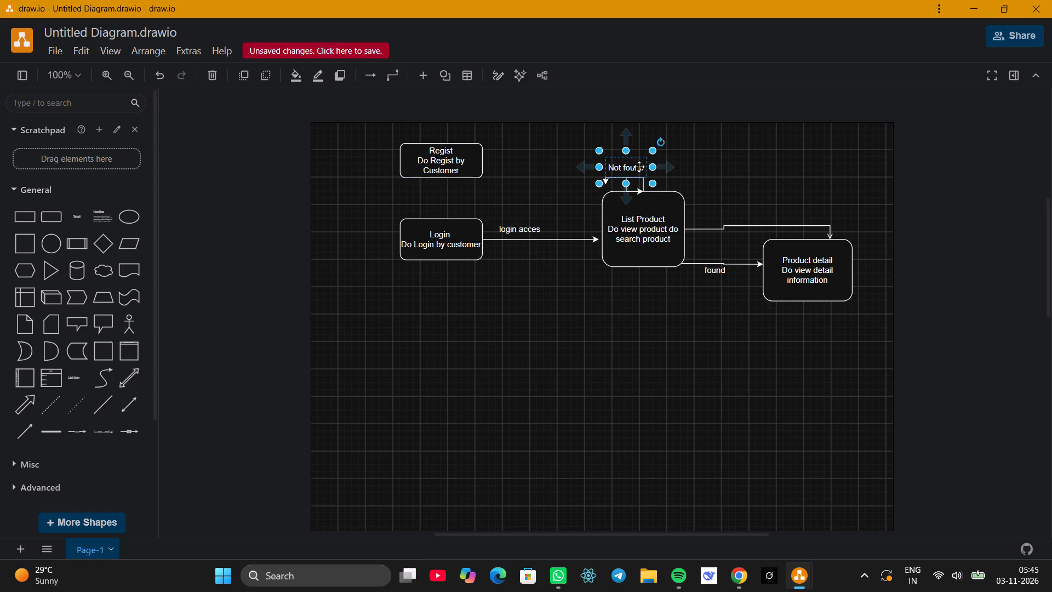
click(734, 169)
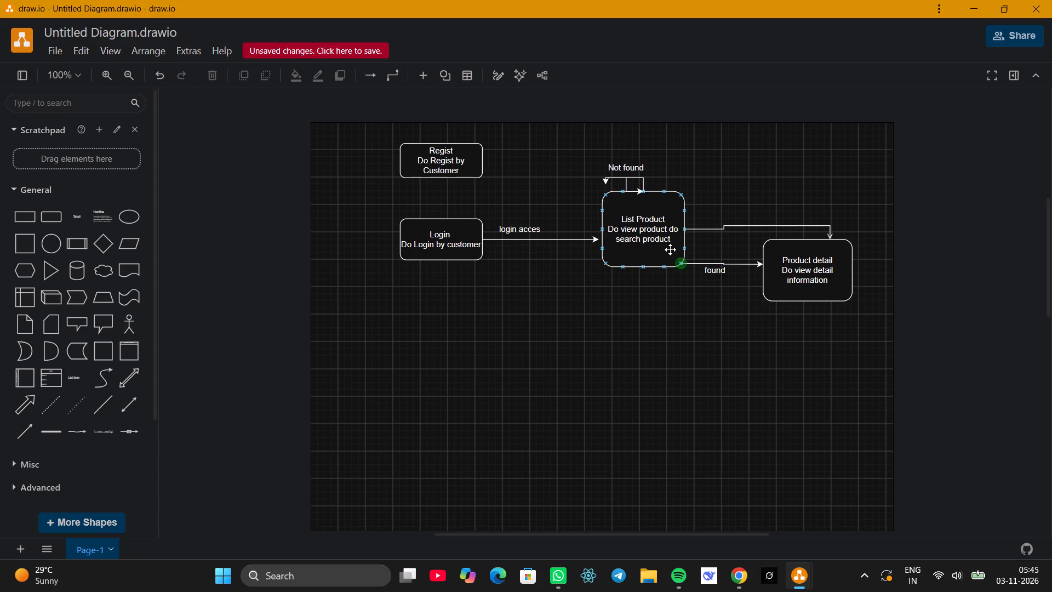
Delete the stray connector running from the "Not found" label to List Product's top edge.
click(627, 184)
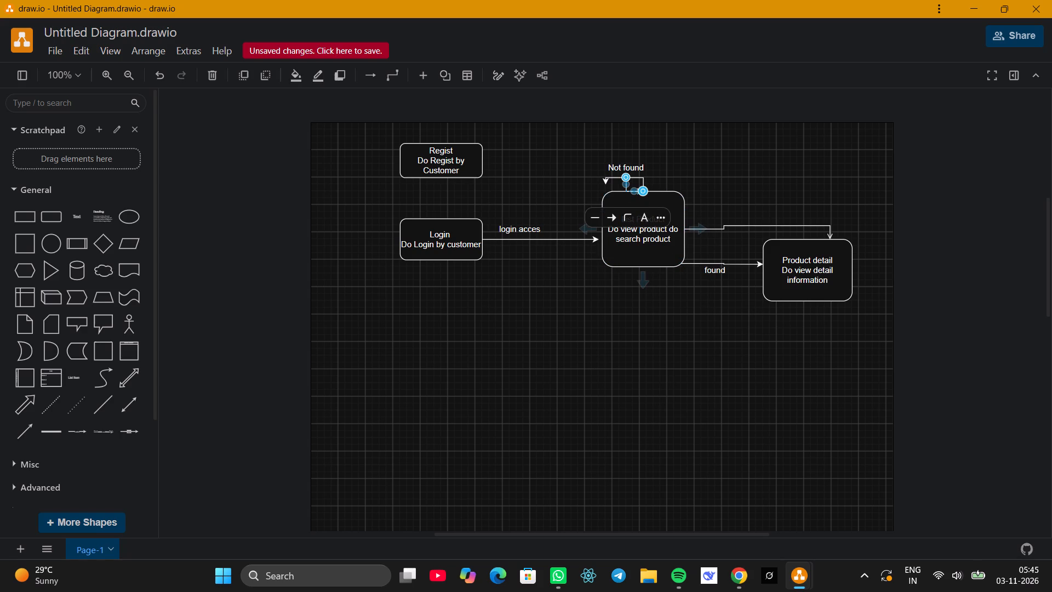
key(Delete)
click(712, 151)
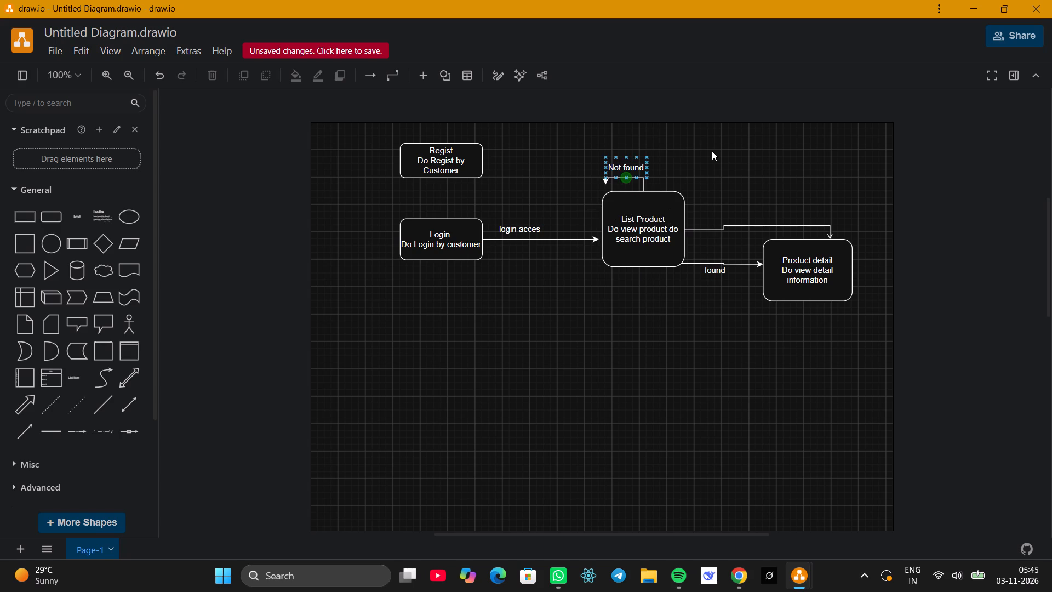
click(732, 315)
Add a rounded rectangle and place it below the Login box at about 70, 330.
click(52, 218)
click(600, 310)
drag(600, 310, 536, 313)
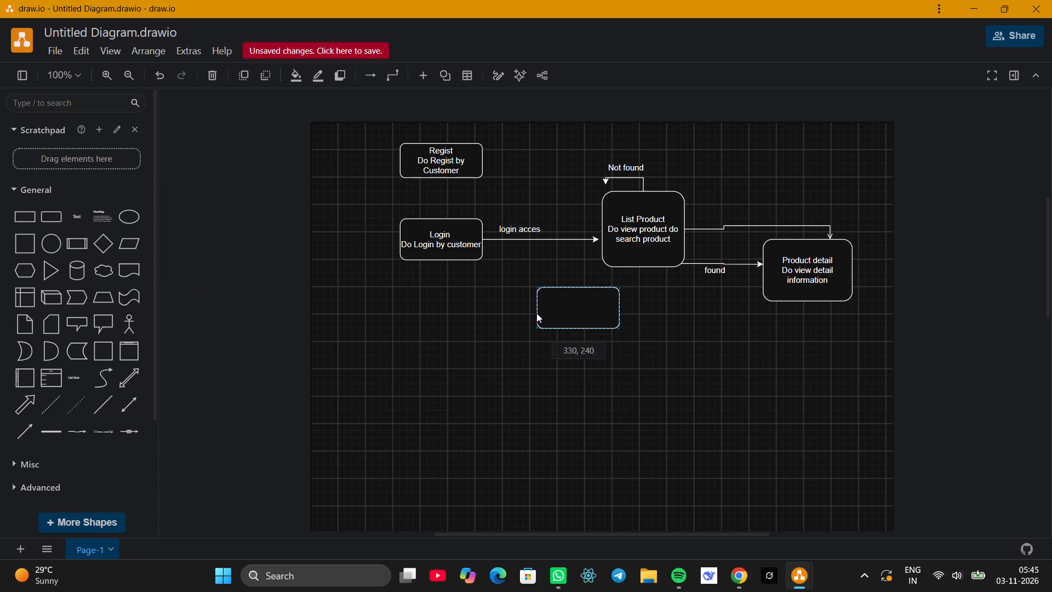
drag(536, 313, 400, 367)
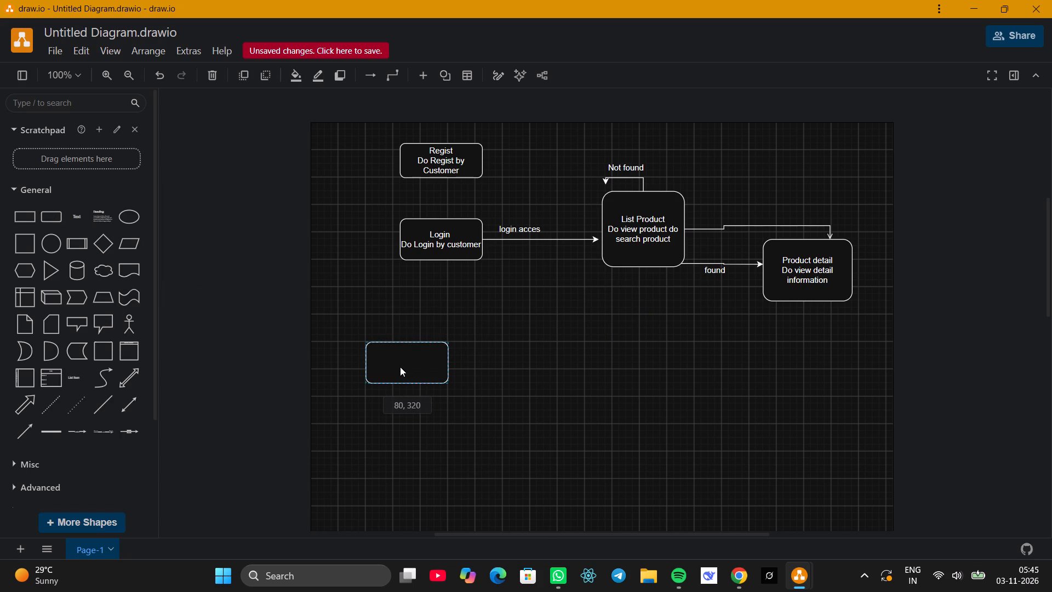
drag(400, 367, 397, 372)
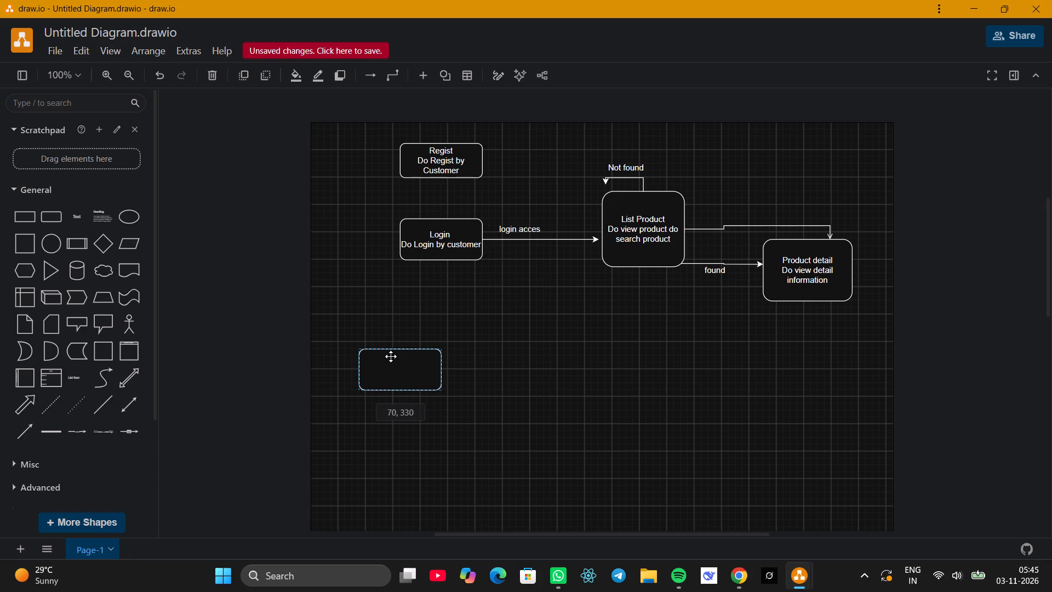
Label the empty rounded box below Login "Action".
double_click(380, 380)
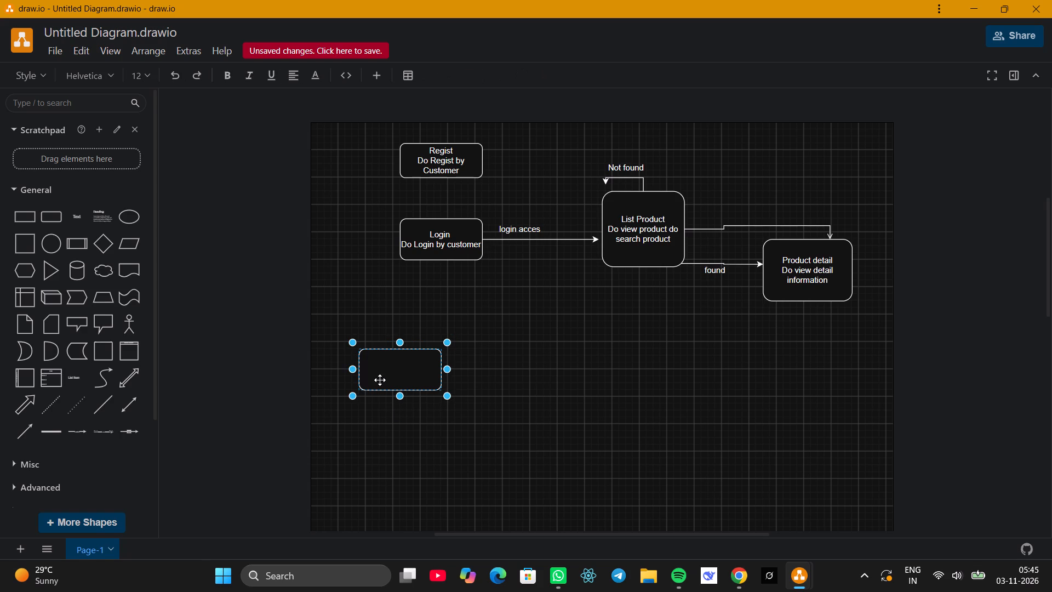
text(Shping order)
key(Return)
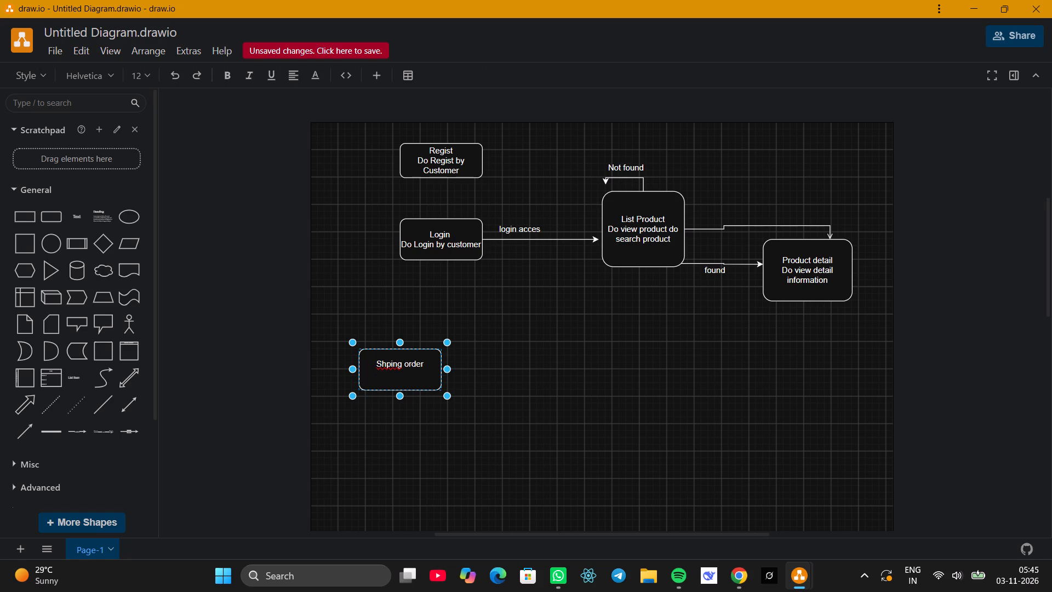
key(ctrl+a)
text(ction)
key(BackSpace)
key(BackSpace)
key(BackSpace)
key(BackSpace)
key(BackSpace)
key(shift+a)
text(ction)
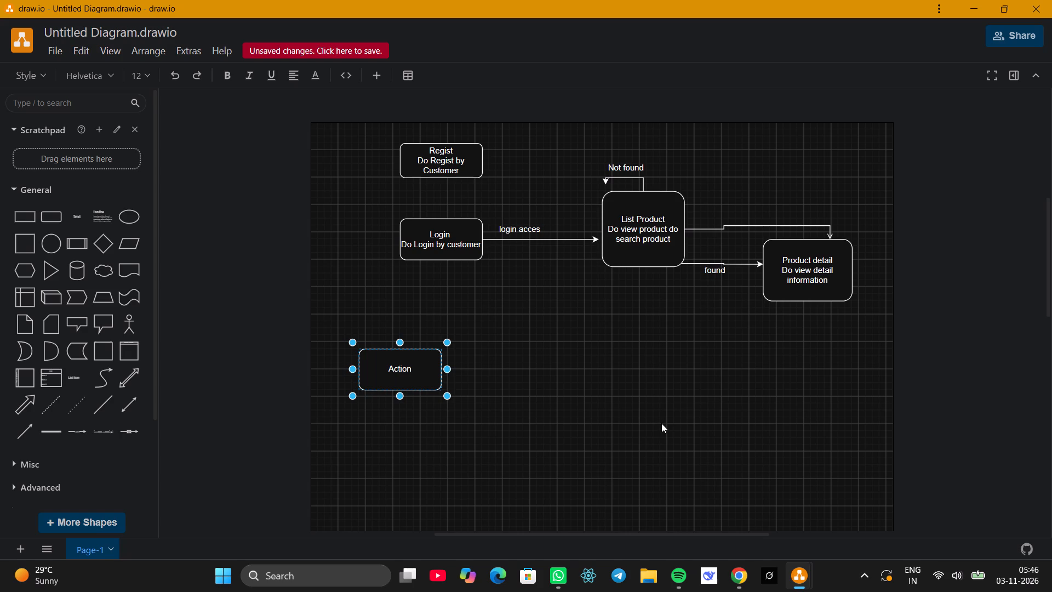
click(478, 445)
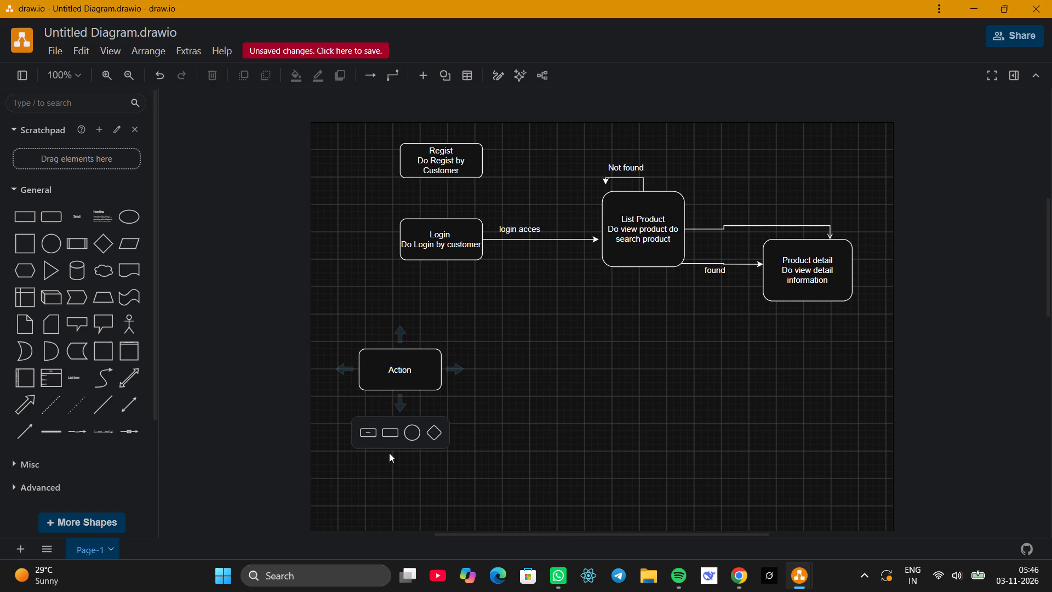
Add a rounded box directly below the Action box and label it "Receive order".
click(47, 216)
drag(626, 311, 429, 469)
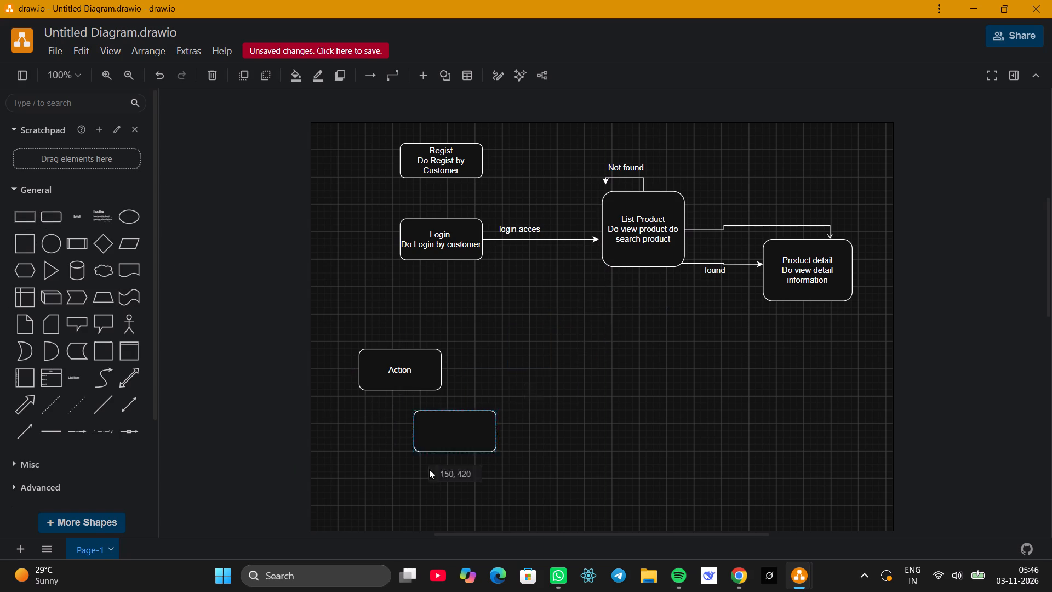
drag(429, 469, 420, 456)
click(420, 456)
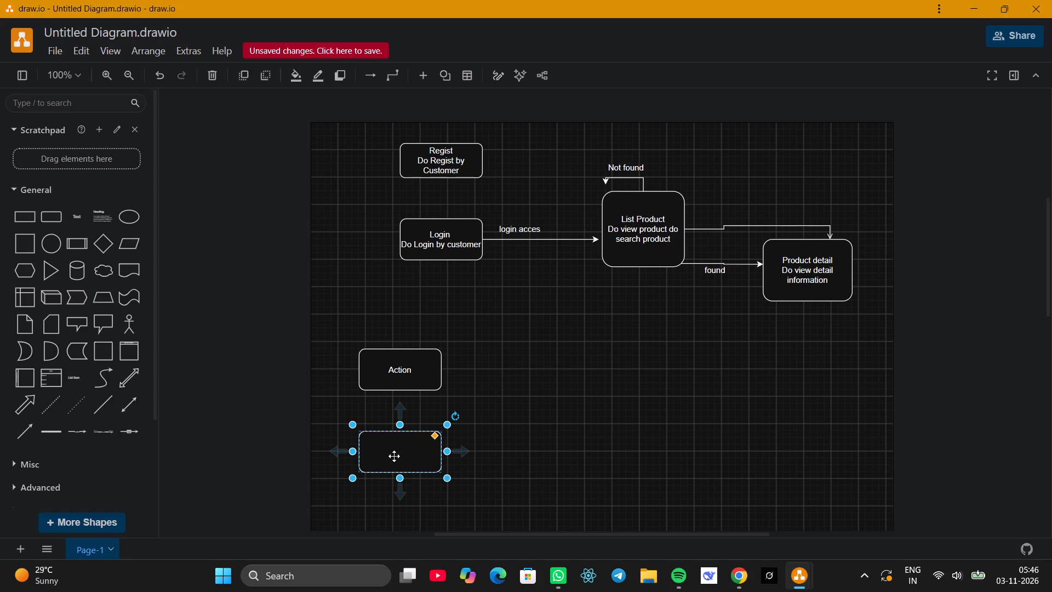
double_click(394, 456)
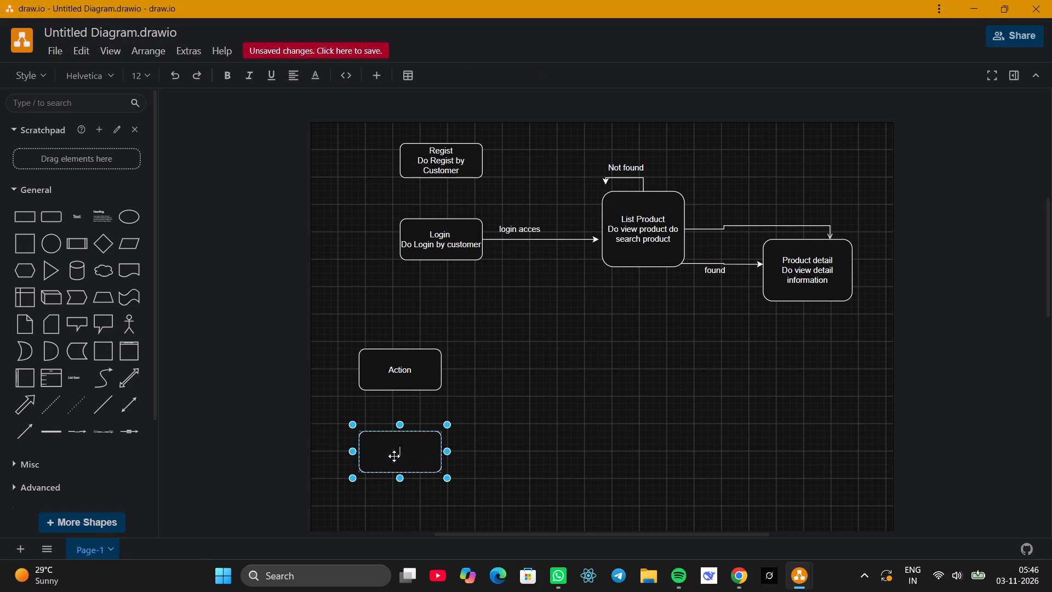
text(Re)
text(ceive)
key(space)
text(order)
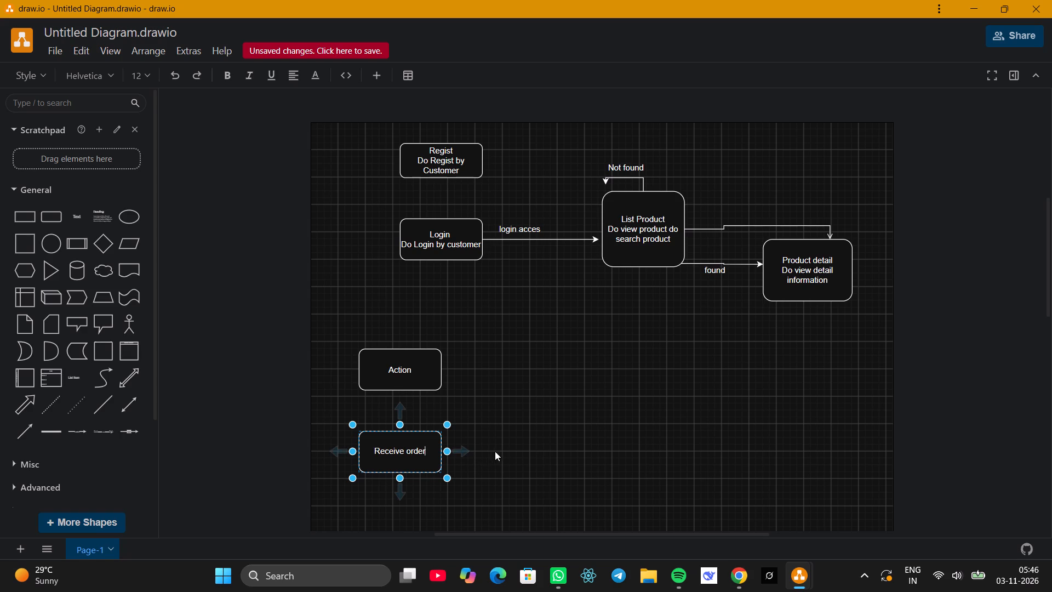
click(560, 417)
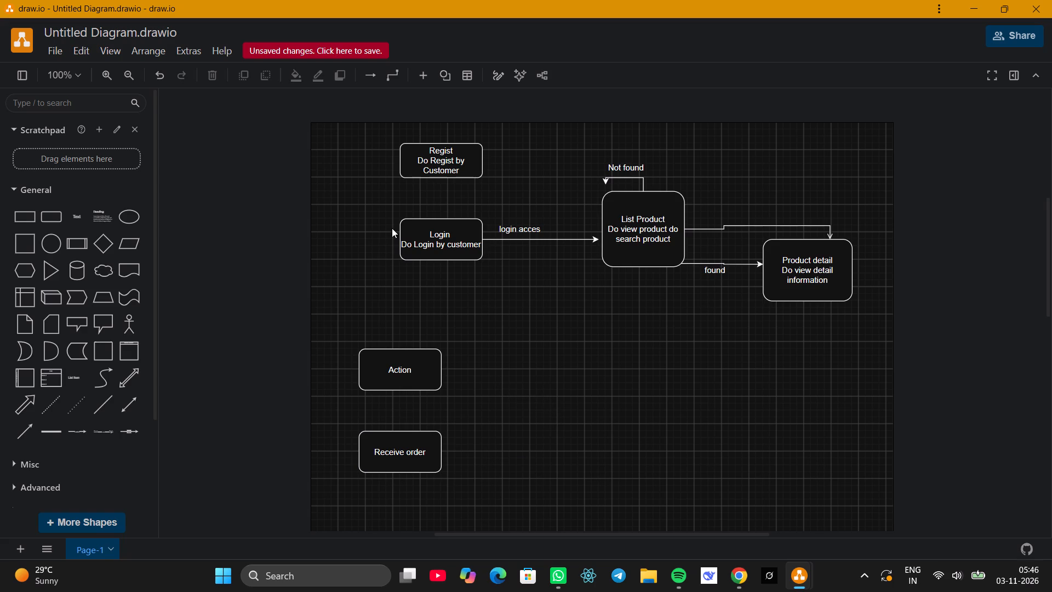
Add a rounded box to the right of Action and Receive order, labelled "Payment" with "Do Apply voucher, type" underneath.
click(53, 217)
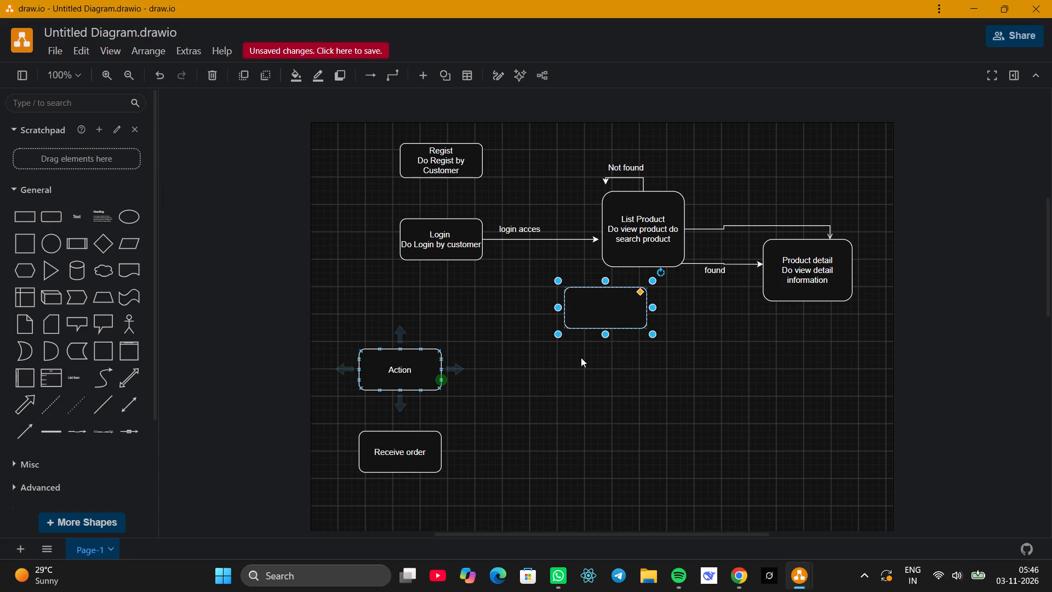
drag(605, 304, 515, 399)
double_click(515, 399)
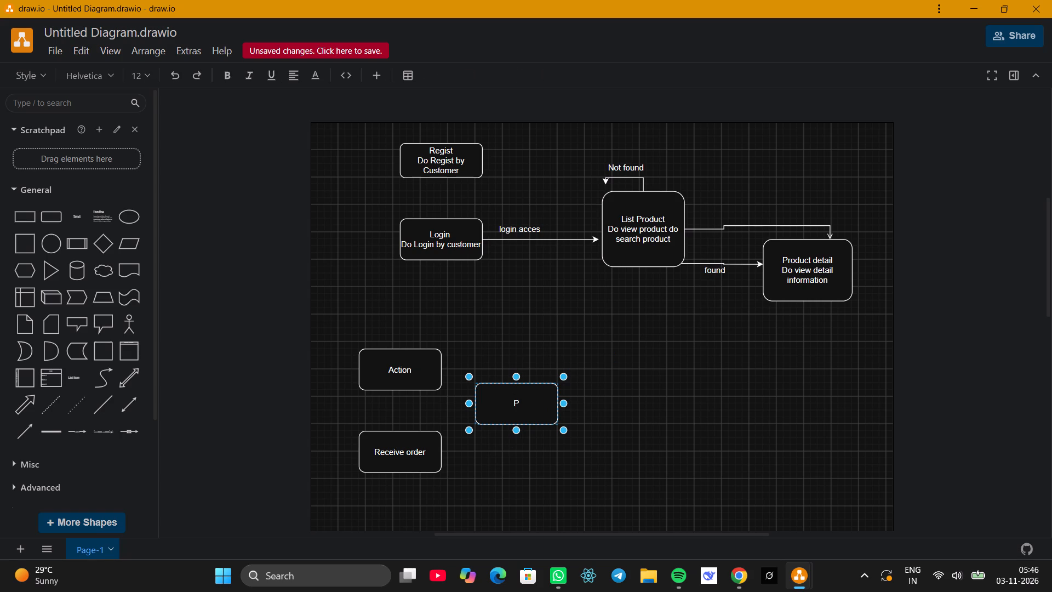
text(ay)
text(ment)
key(space)
key(Return)
text(Do)
key(space)
text(Apply)
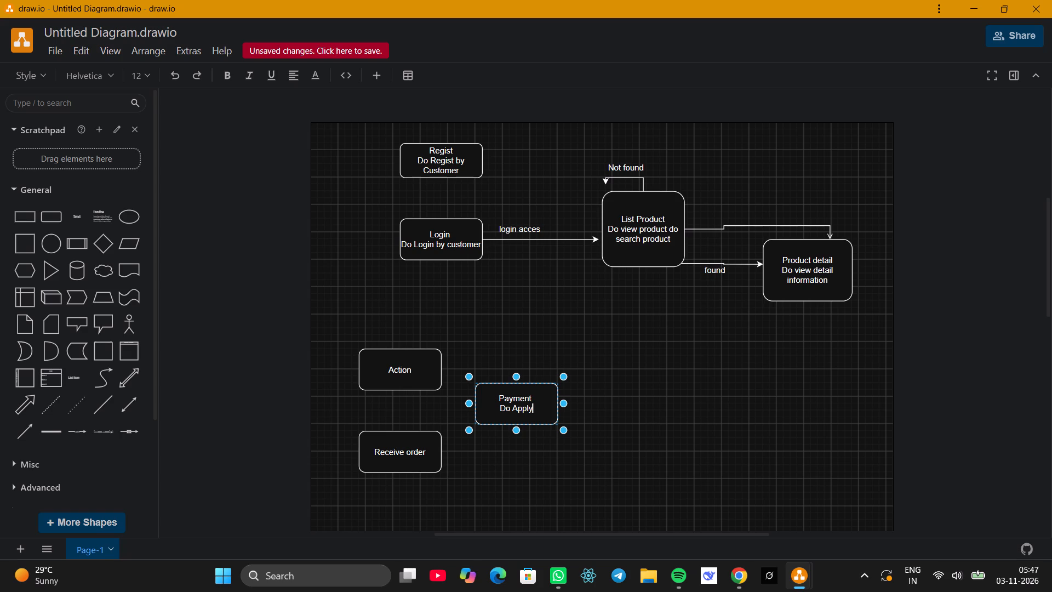
key(space)
text(vou)
text(cher)
text(, ty)
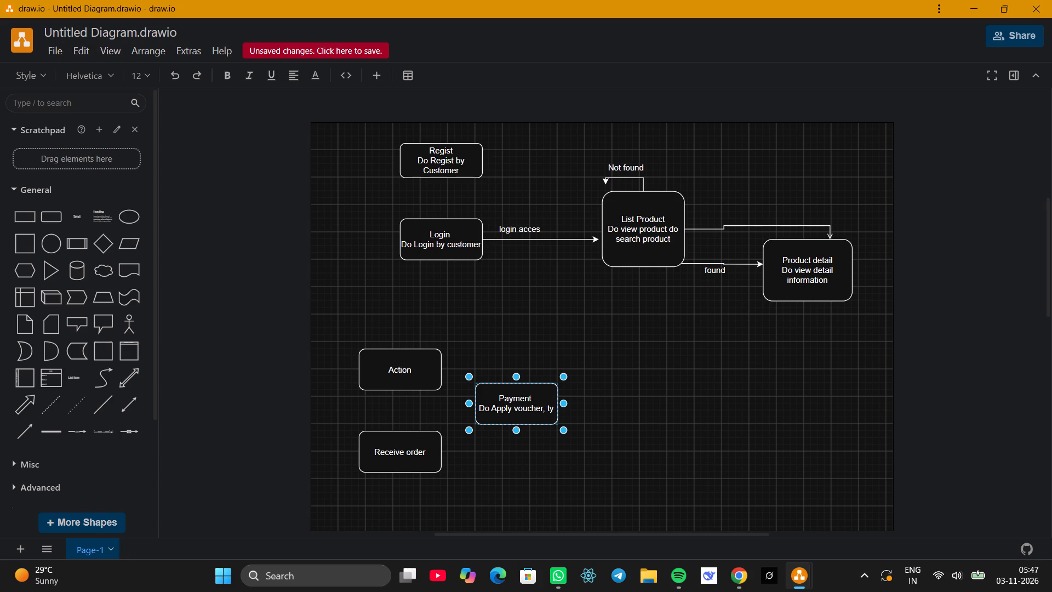
text(pe)
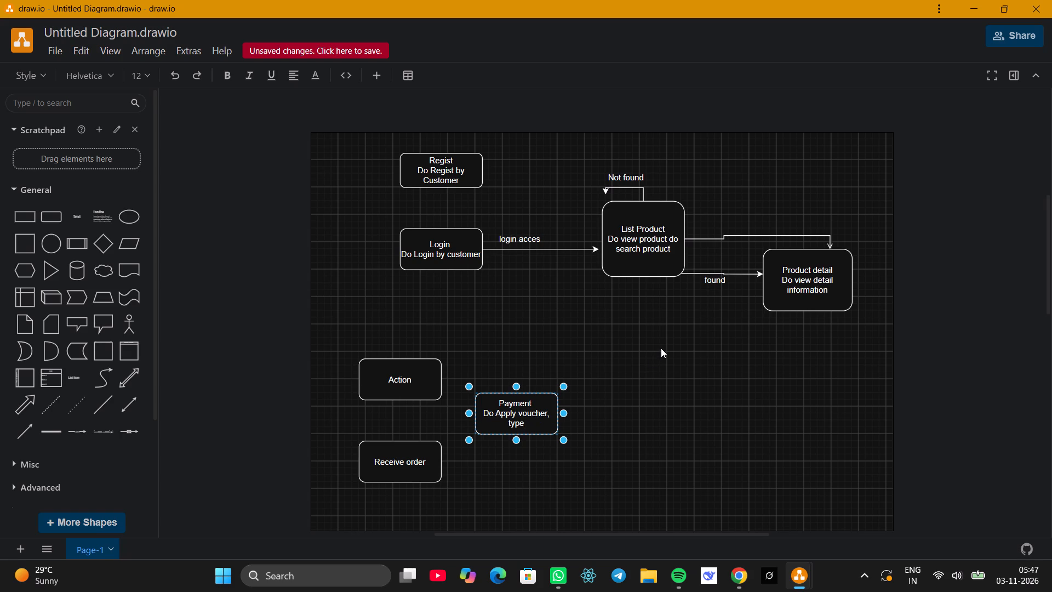
click(646, 405)
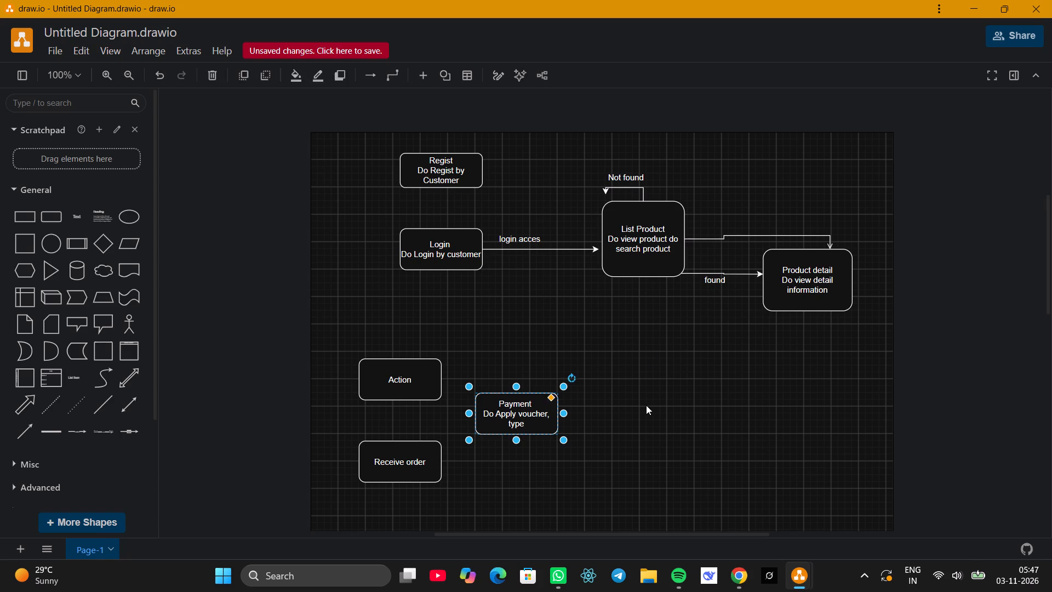
click(641, 352)
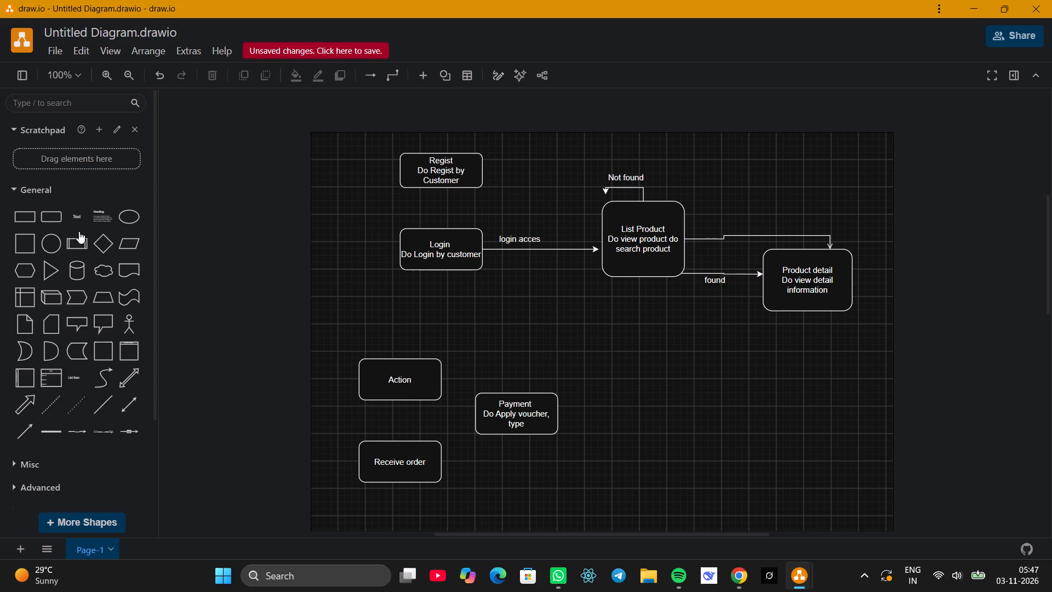
Add a rounded box below List Product, up and to the right of Payment, and title it "Confirm order".
click(52, 218)
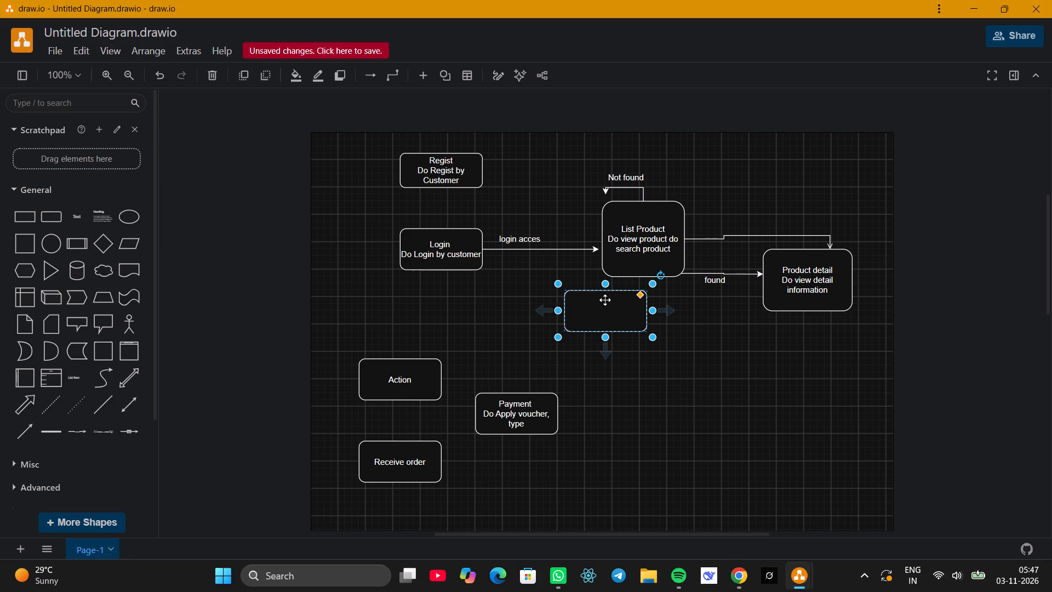
click(605, 300)
drag(605, 300, 634, 358)
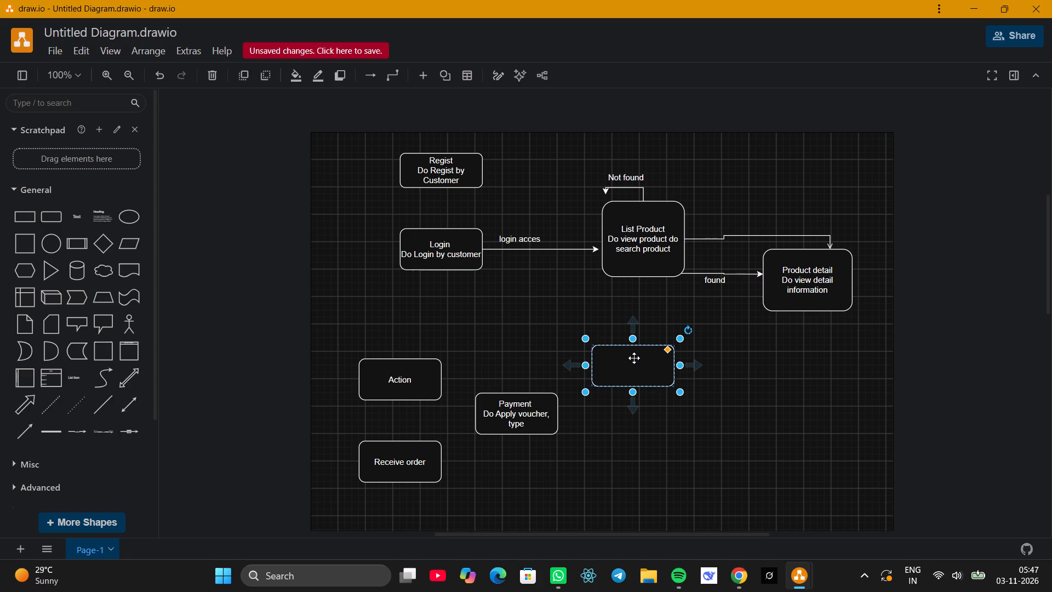
double_click(634, 358)
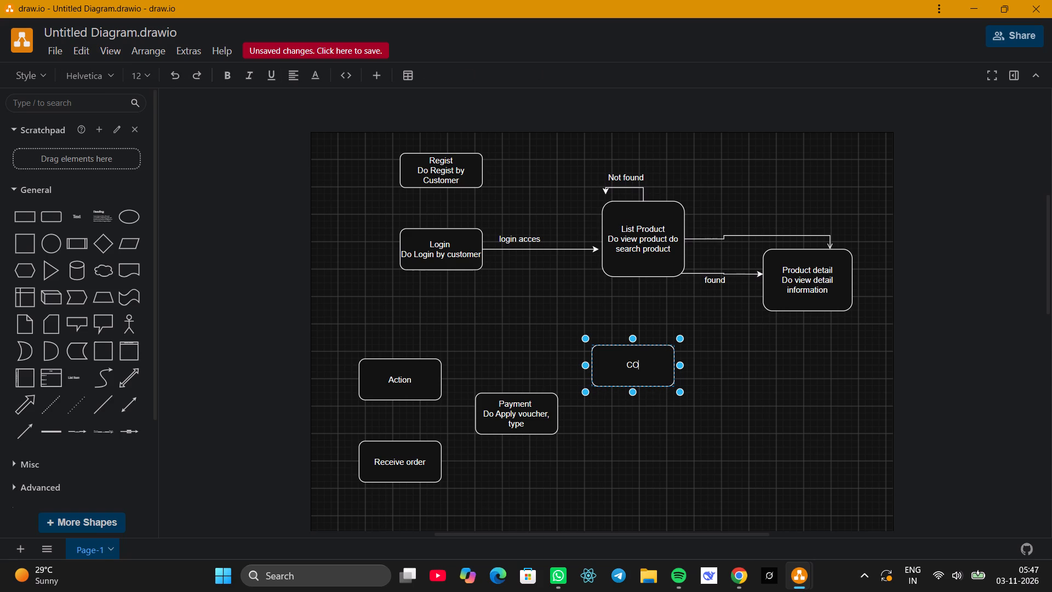
key(BackSpace)
text(on)
text(fi)
text(rm order)
Add a second line reading "Do check the order" under the Confirm order title.
key(Return)
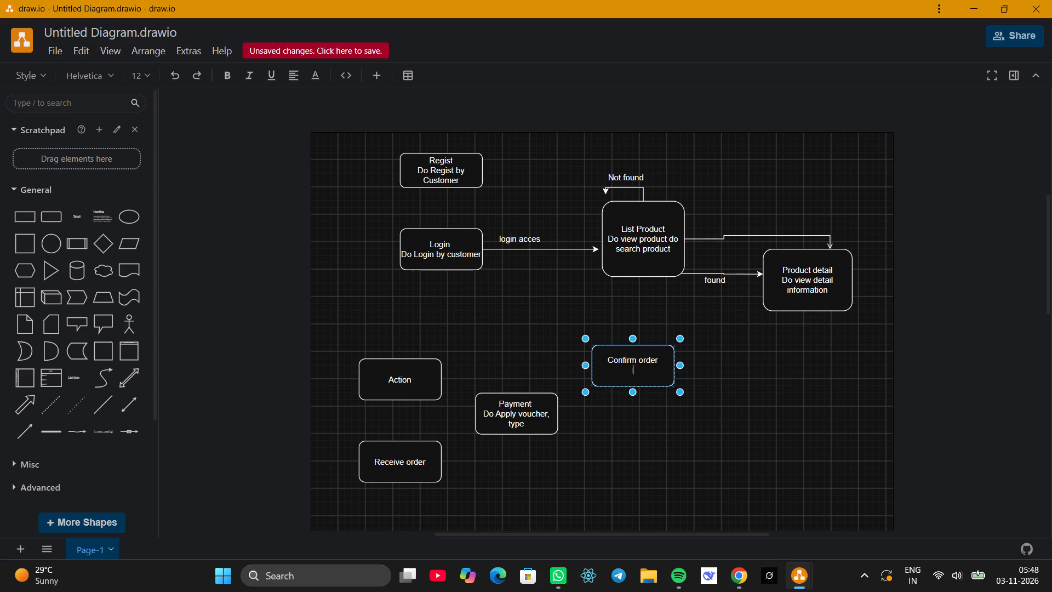
text(Do)
key(space)
text(click the ordr)
key(BackSpace)
text(er)
key(space)
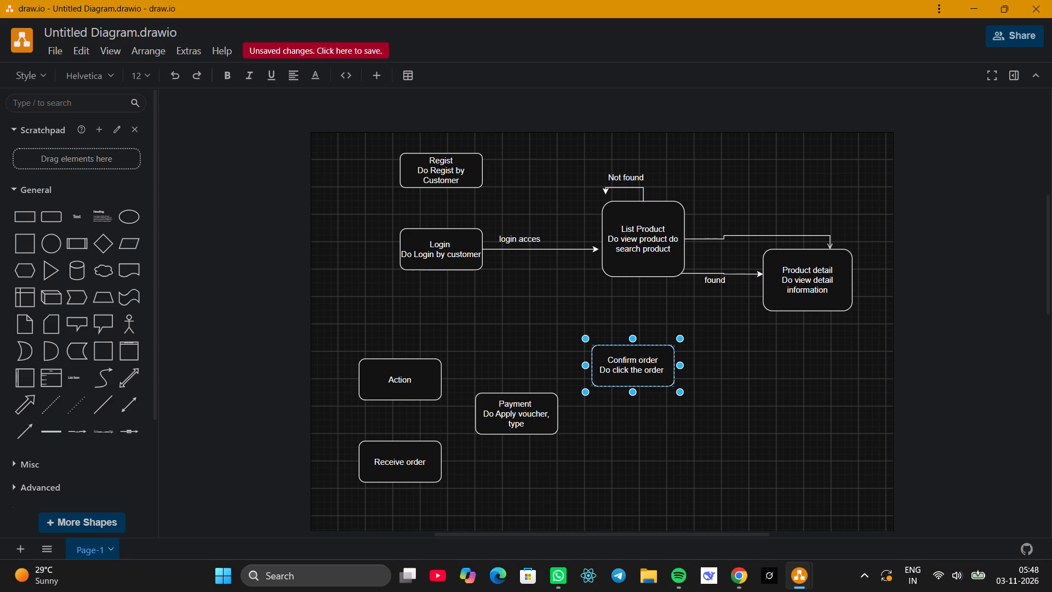
key(BackSpace)
key(BackSpace)
key(BackSpace)
key(BackSpace)
key(BackSpace)
key(BackSpace)
key(BackSpace)
key(BackSpace)
key(BackSpace)
key(BackSpace)
key(BackSpace)
key(BackSpace)
key(BackSpace)
key(BackSpace)
key(BackSpace)
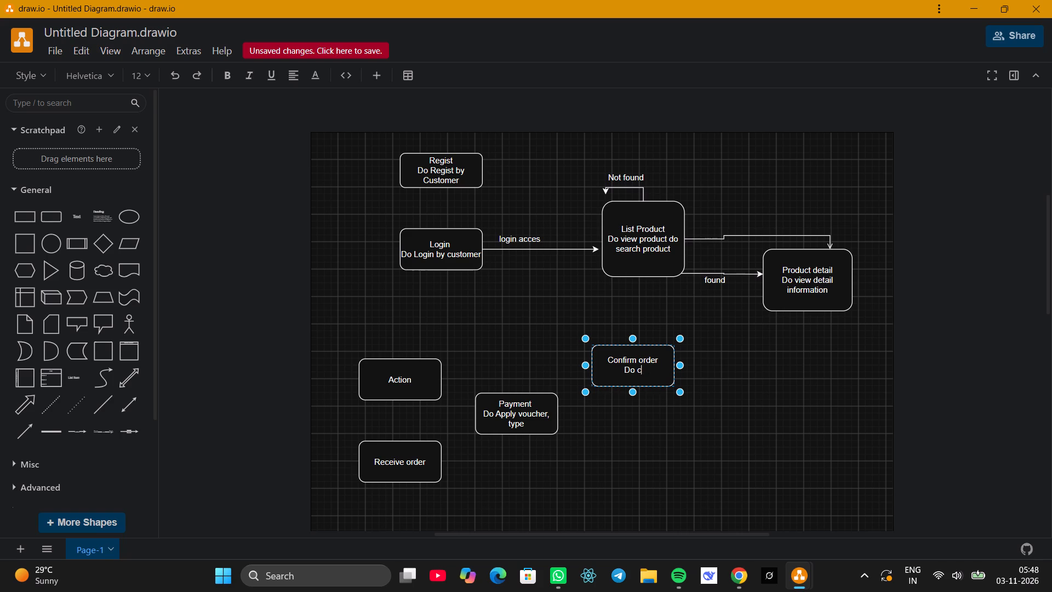
text(heck the order)
Extend the second line of the Confirm order box with "abd bill by customer".
key(space)
text(abd)
key(space)
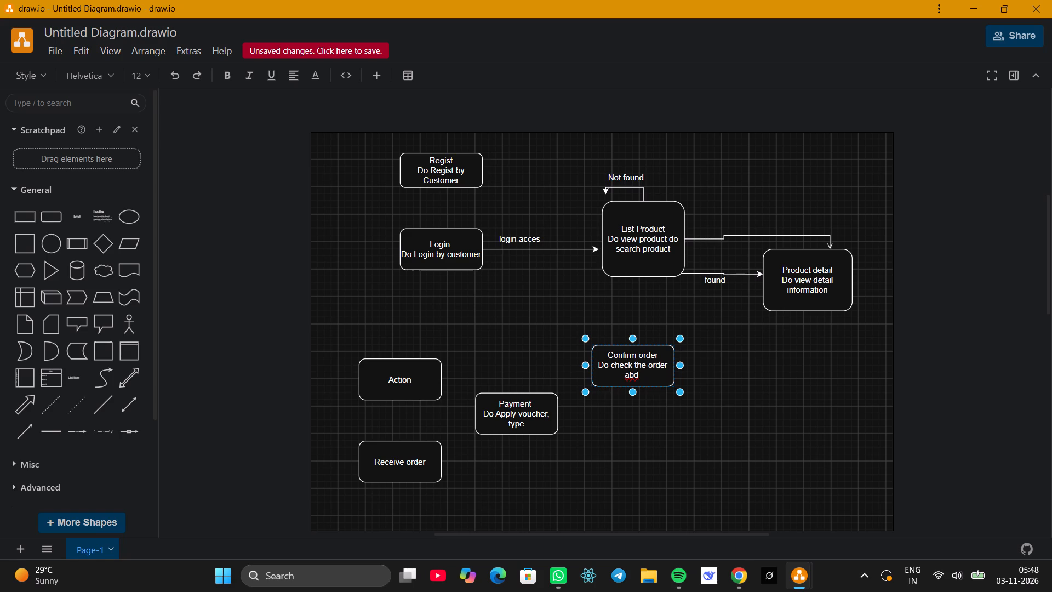
text(bill)
key(space)
text(by cudt)
key(BackSpace)
key(BackSpace)
text(stomer)
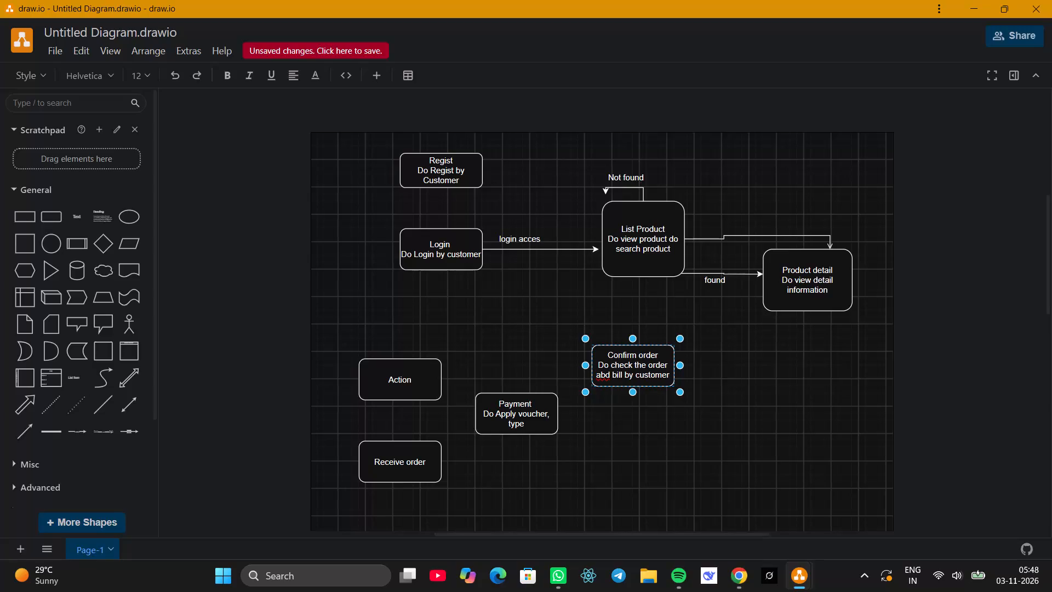
click(658, 454)
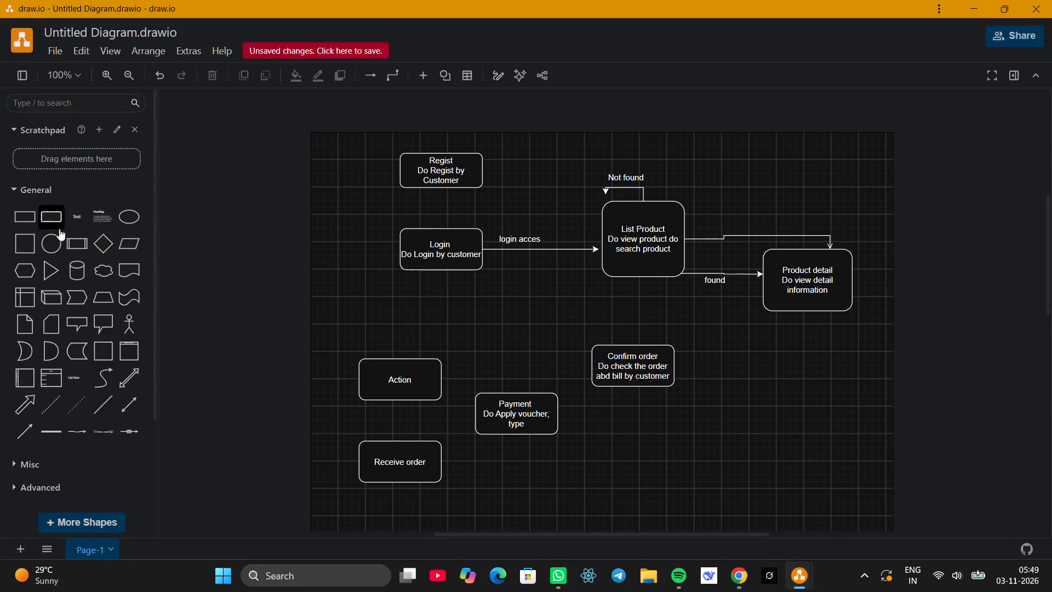
Add a rounded box below Confirm order, labelled "Remove Product" with "Do" on the line underneath.
click(47, 211)
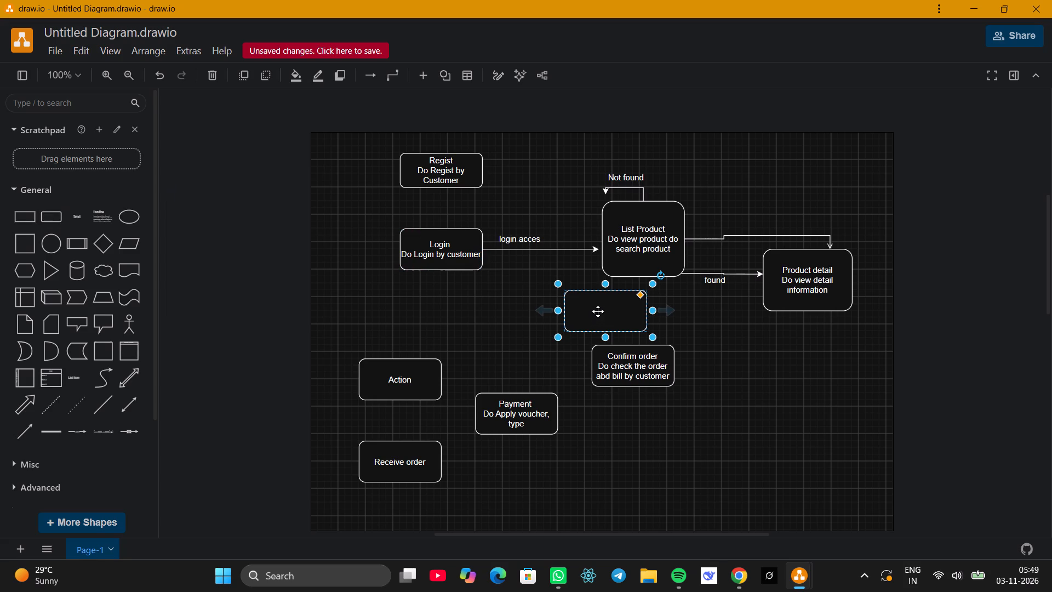
drag(598, 311, 630, 441)
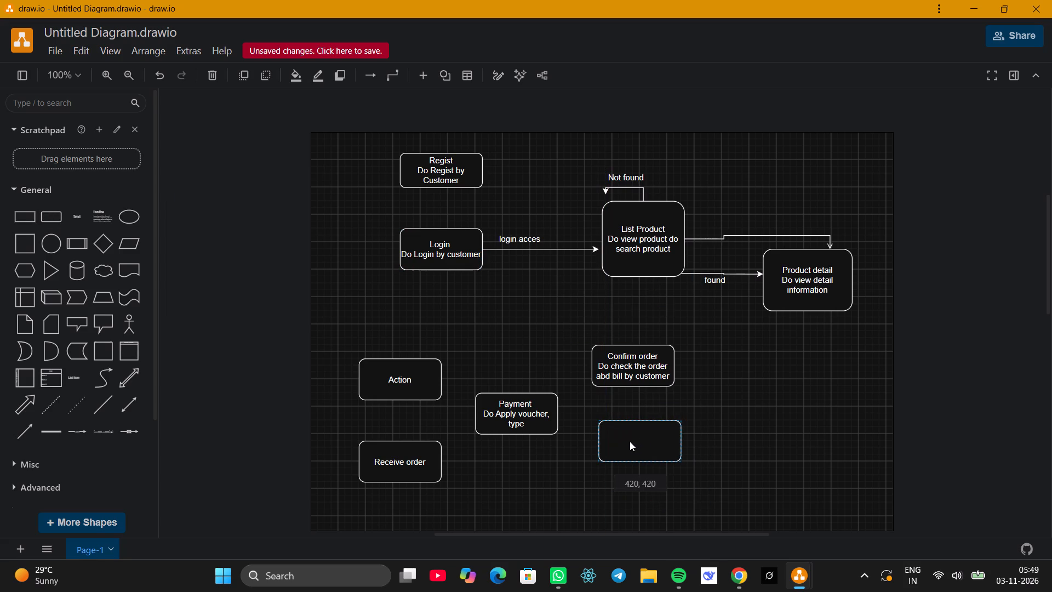
drag(630, 441, 633, 445)
double_click(633, 445)
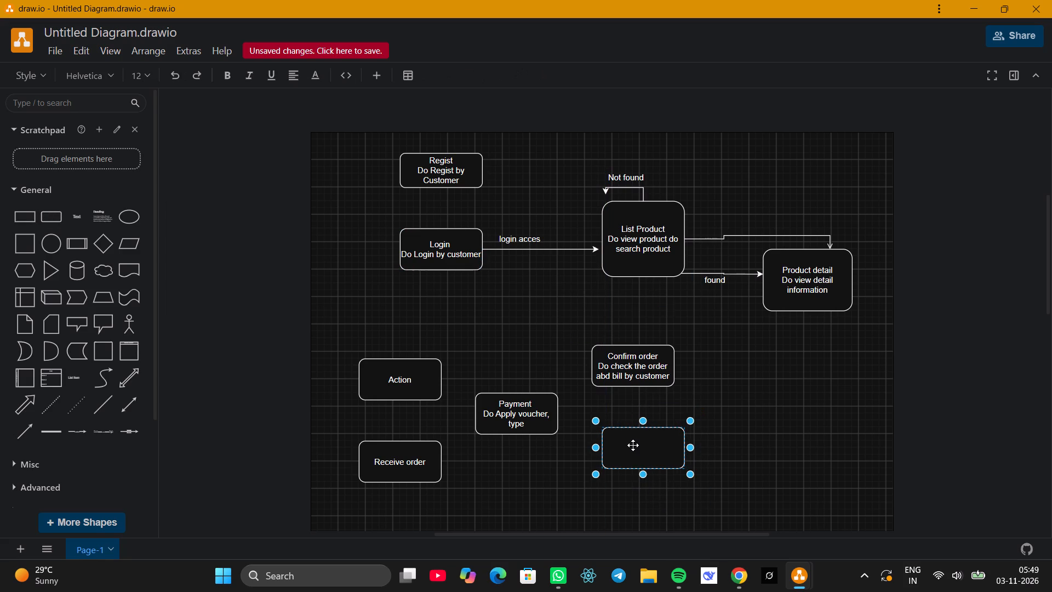
text(Re)
text(move)
key(space)
text(Product)
key(Return)
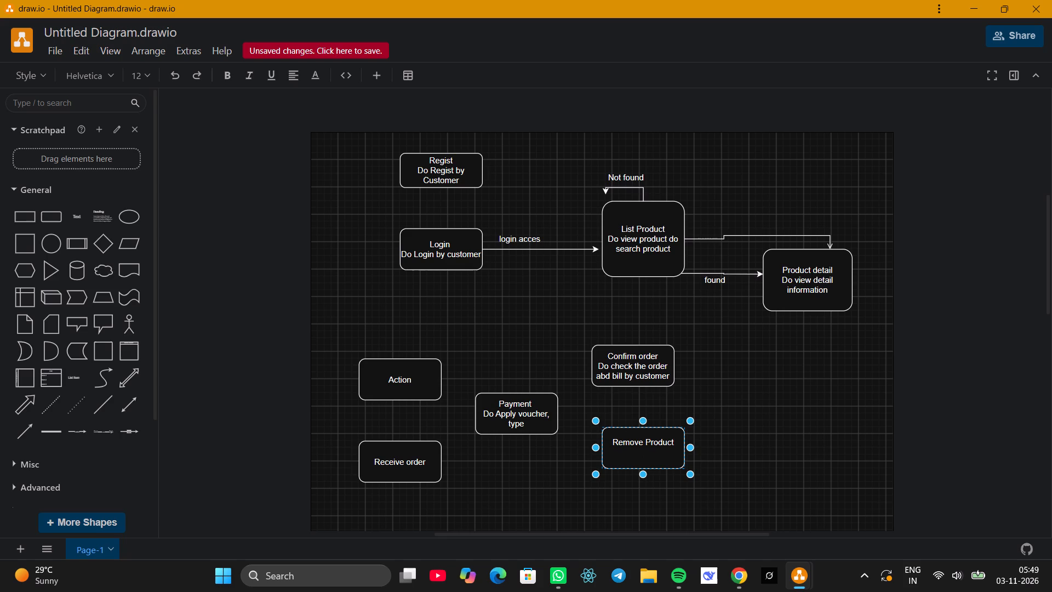
text(Do)
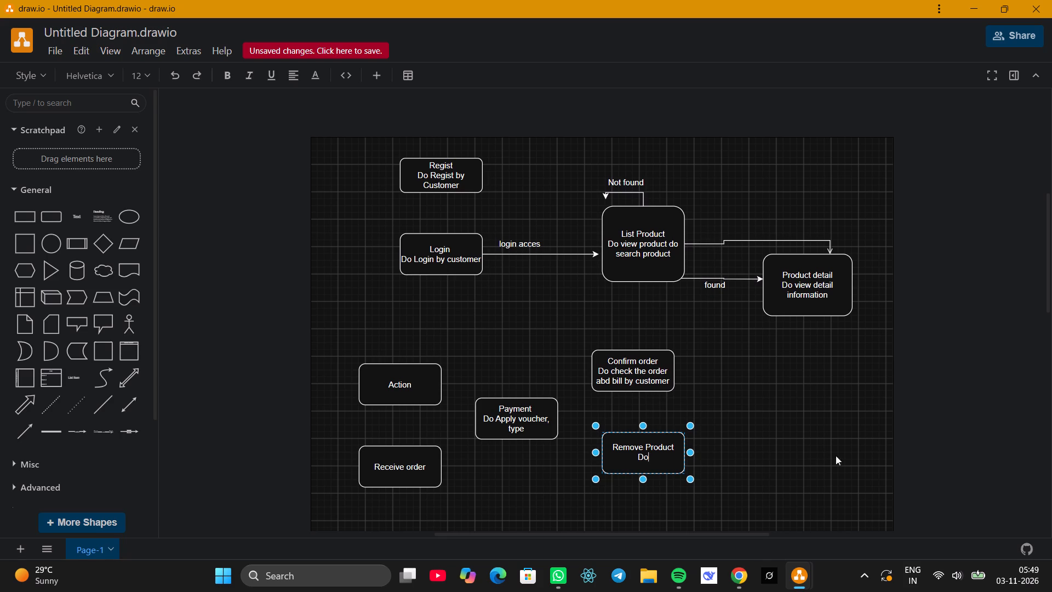
click(796, 405)
Add a rounded box to the right of Confirm order, just below Product detail.
scroll(726, 414, down, 1)
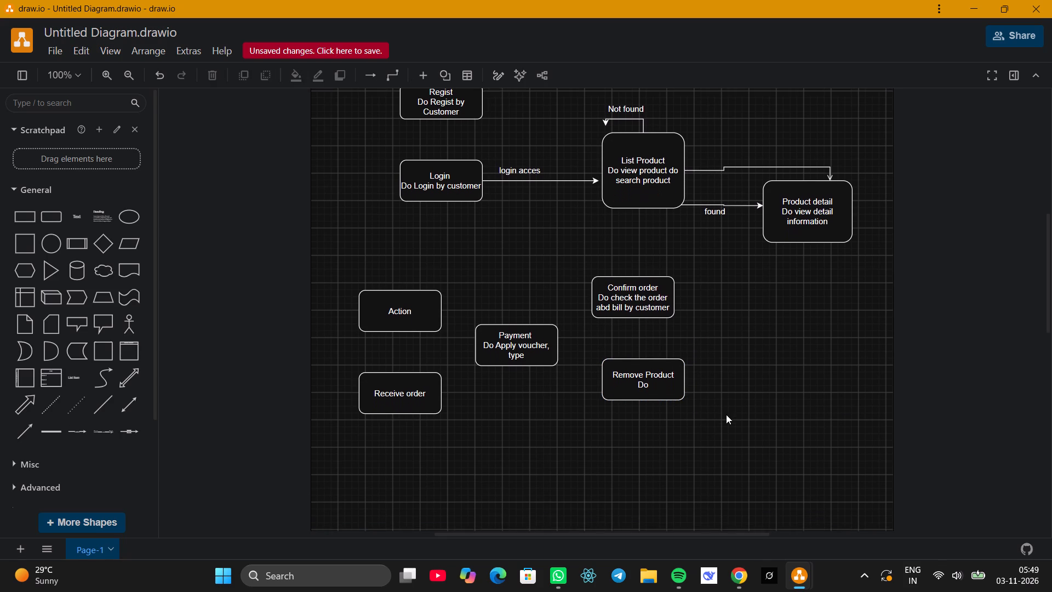
scroll(726, 414, down, 1)
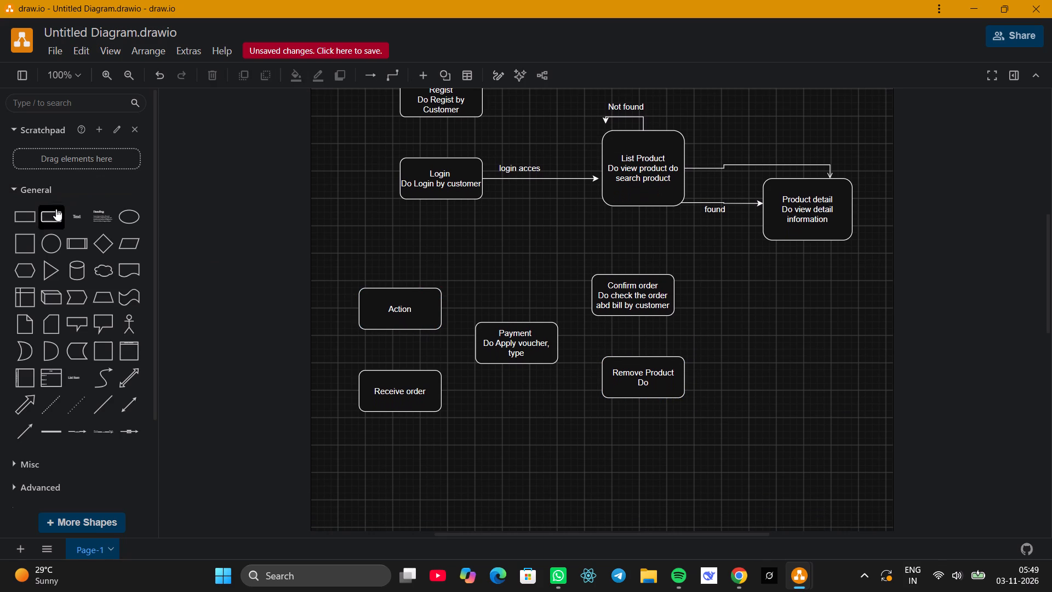
click(53, 216)
drag(604, 308, 817, 316)
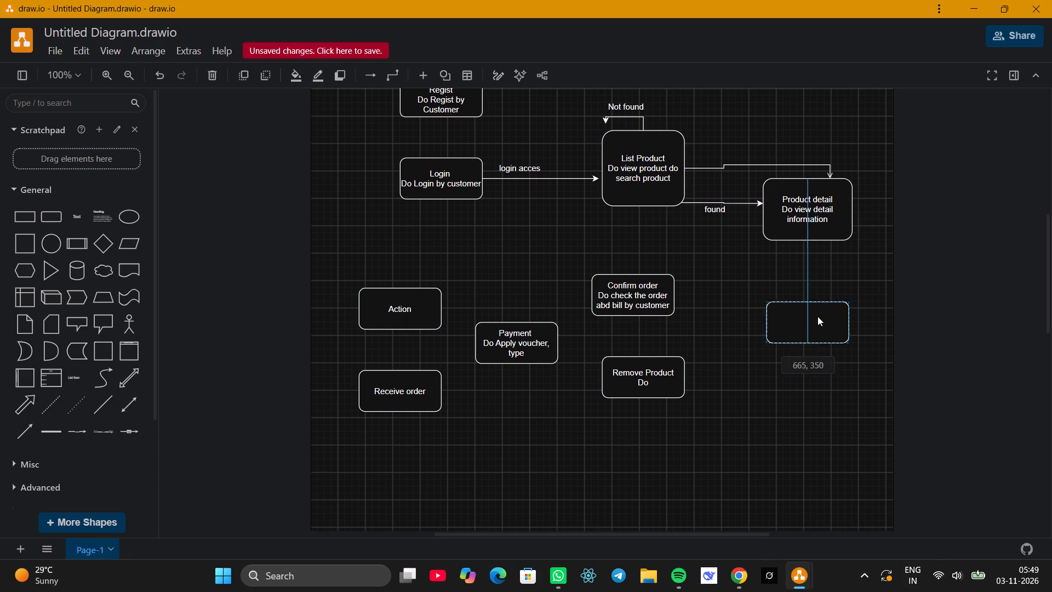
drag(817, 316, 801, 306)
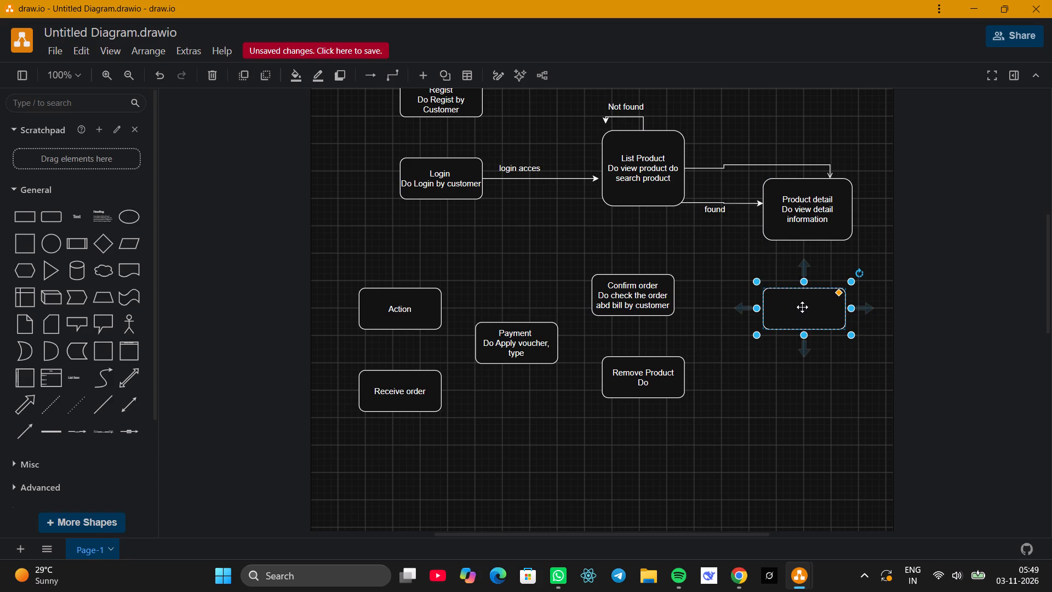
drag(802, 307, 758, 310)
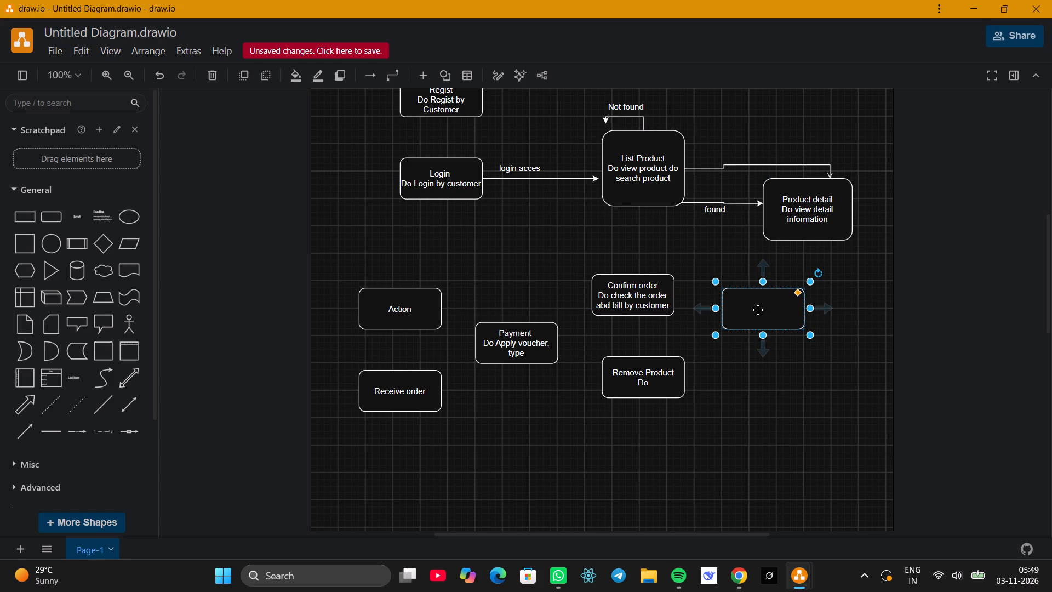
Title the new empty box beside Confirm order "View Cart".
double_click(758, 310)
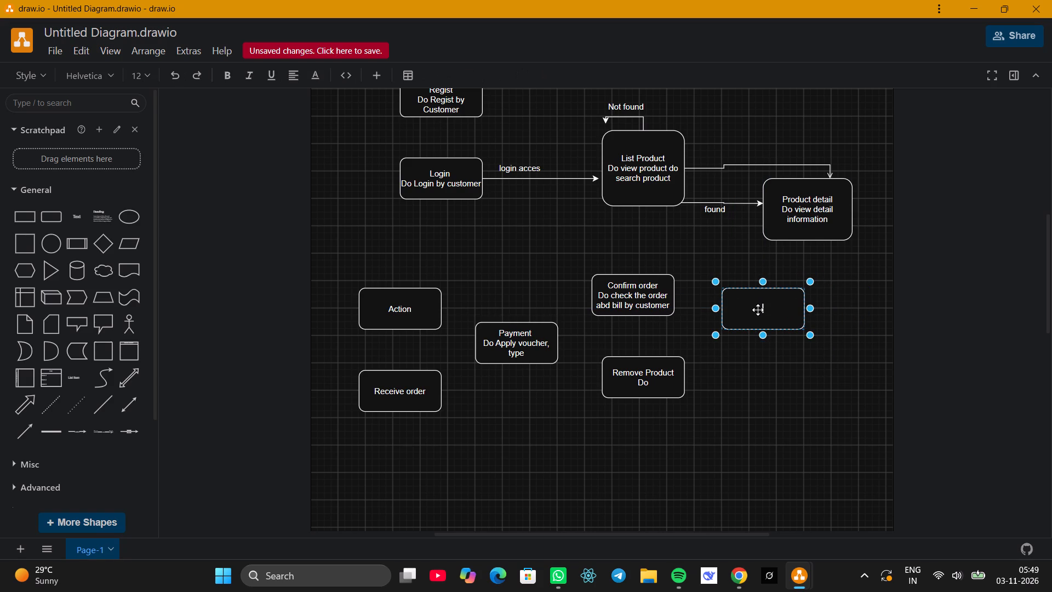
text(view)
key(space)
key(BackSpace)
key(BackSpace)
key(BackSpace)
key(BackSpace)
key(BackSpace)
text(View Cart)
key(t)
key(BackSpace)
Add a second line reading "Do view customer cart" under the View Cart title.
key(space)
key(Return)
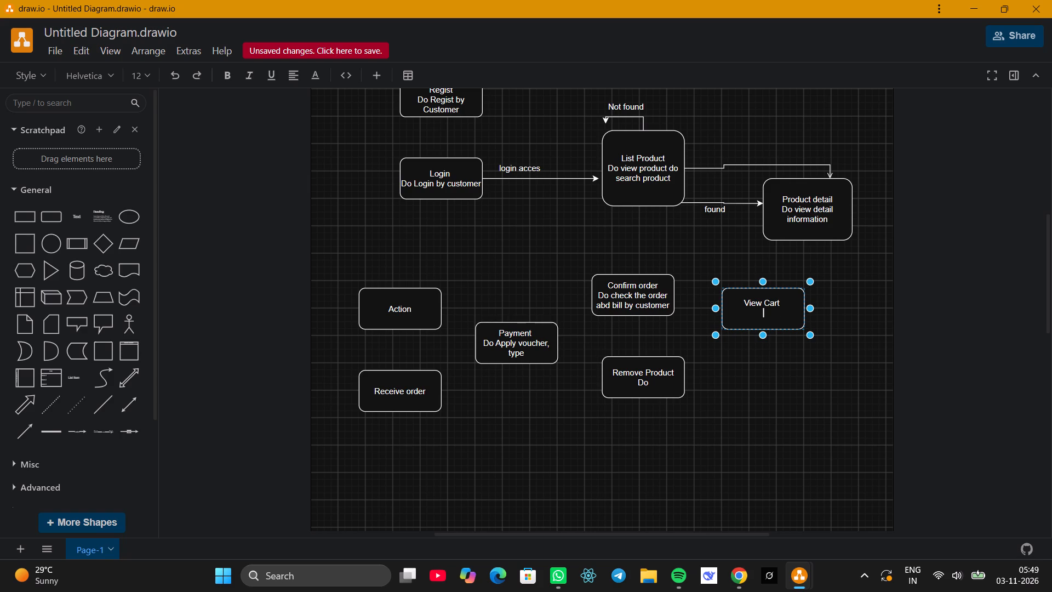
text(Do)
key(space)
text(vies)
key(BackSpace)
key(w)
key(space)
text(customer)
key(space)
text(caert)
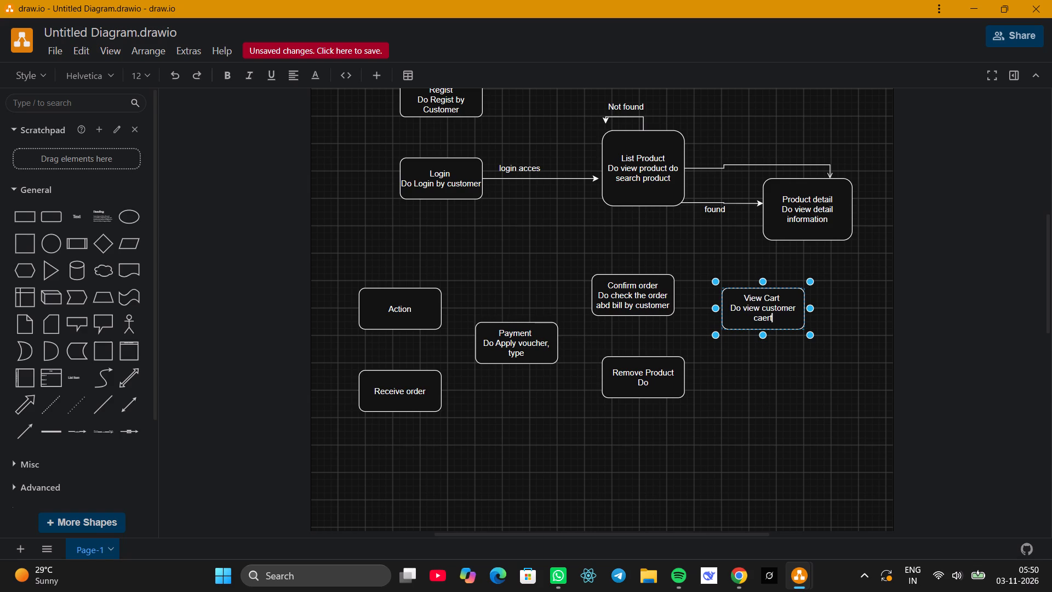
key(BackSpace)
key(BackSpace)
key(BackSpace)
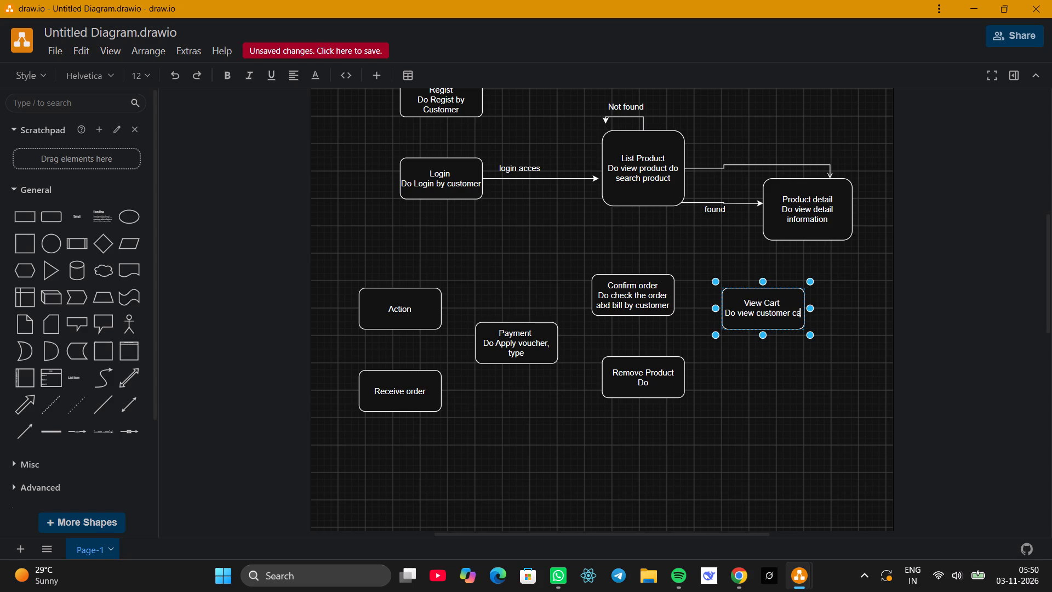
text(rt)
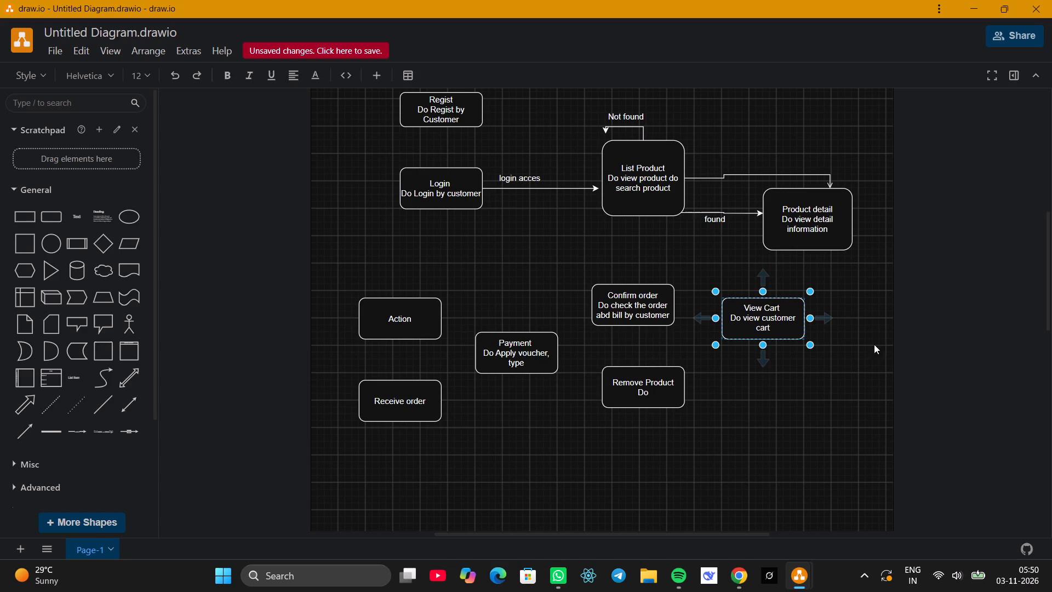
click(847, 306)
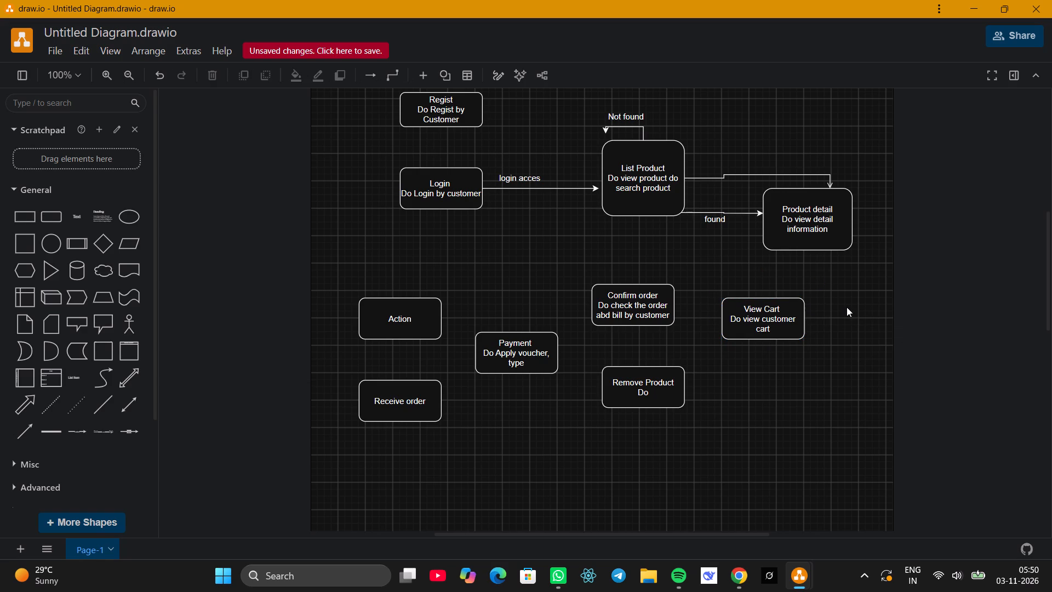
Add a rounded box to the right of View Cart, shifting View Cart slightly towards Confirm order to make room.
drag(54, 219, 701, 274)
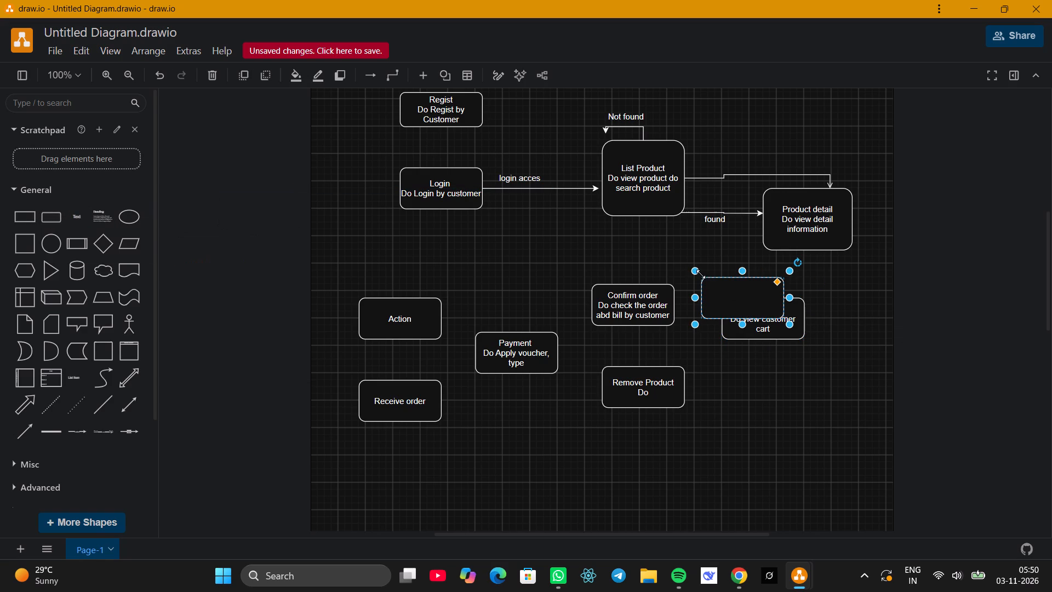
drag(733, 294, 850, 306)
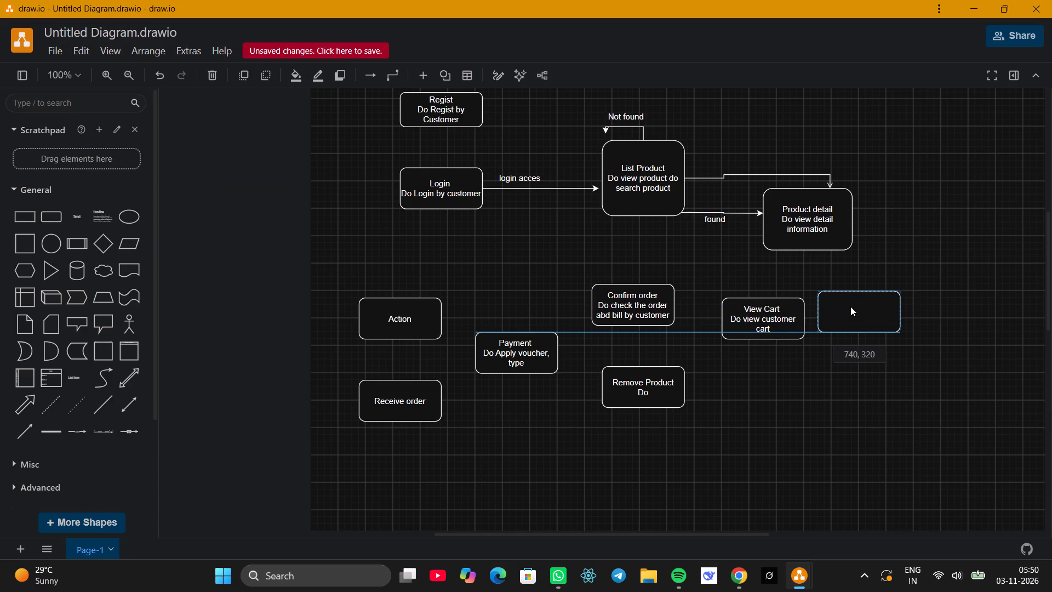
drag(850, 306, 851, 305)
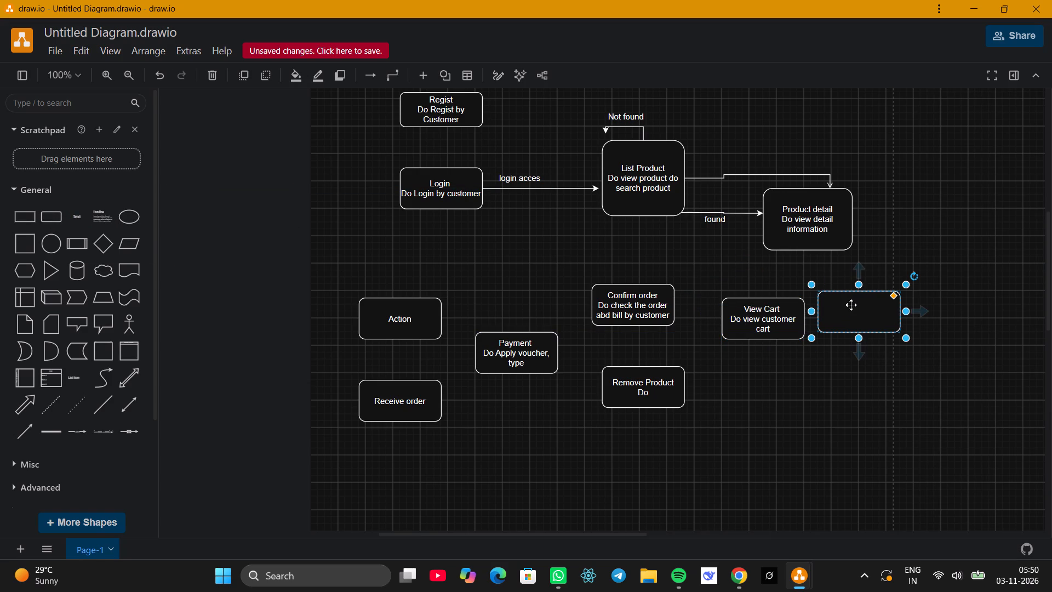
drag(754, 325, 737, 325)
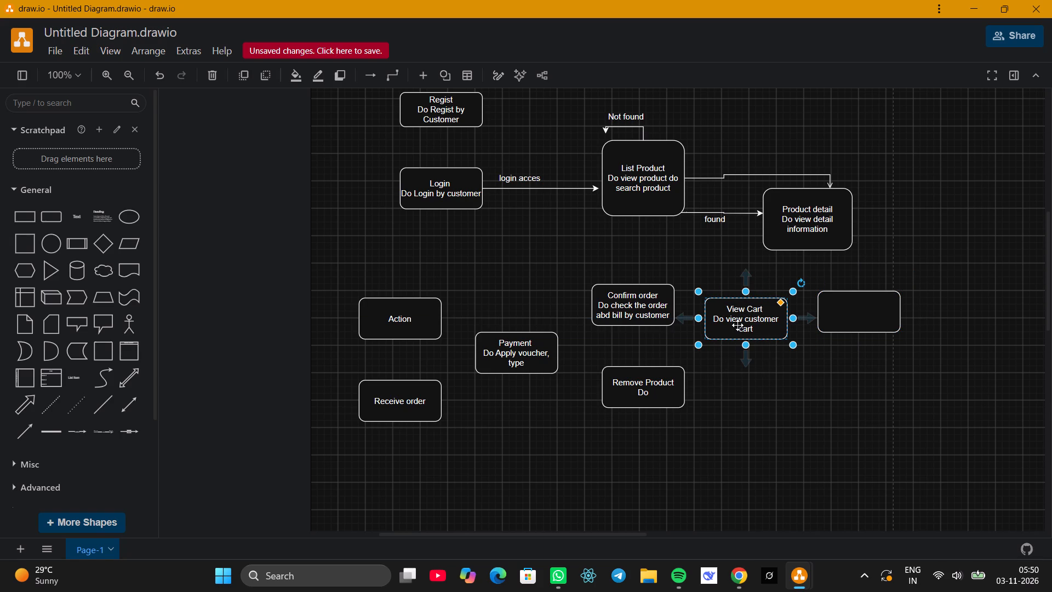
drag(839, 315, 825, 303)
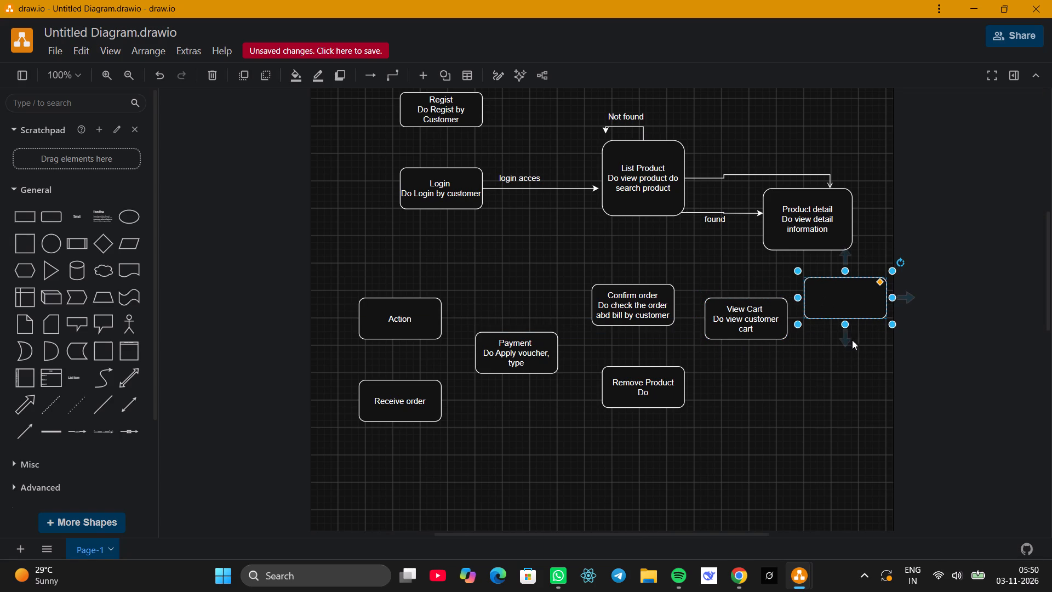
drag(857, 294, 896, 303)
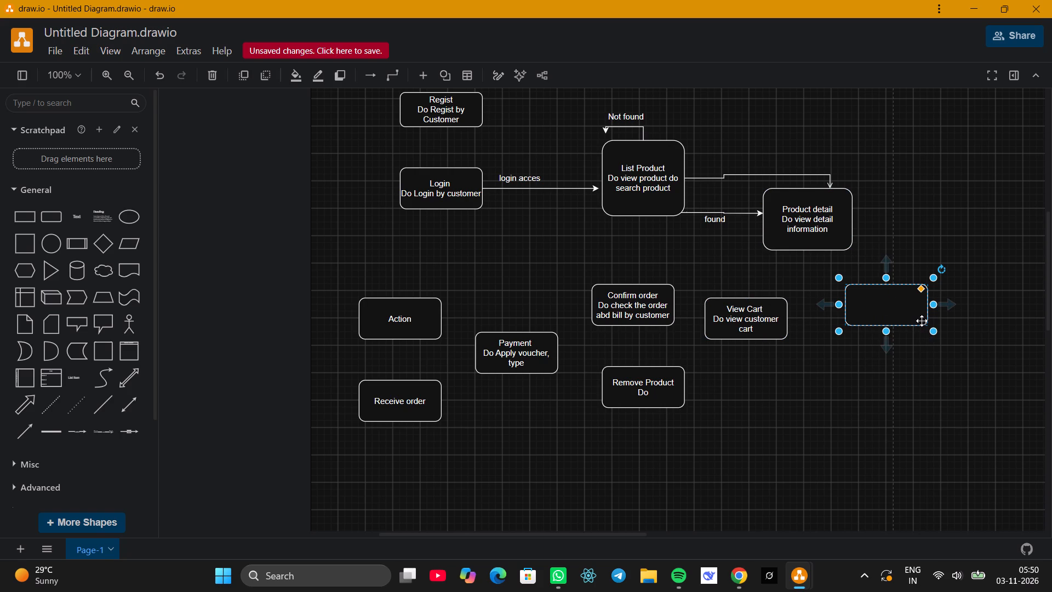
Title the new empty box beside View Cart "Add to cart", with a capital A.
double_click(874, 298)
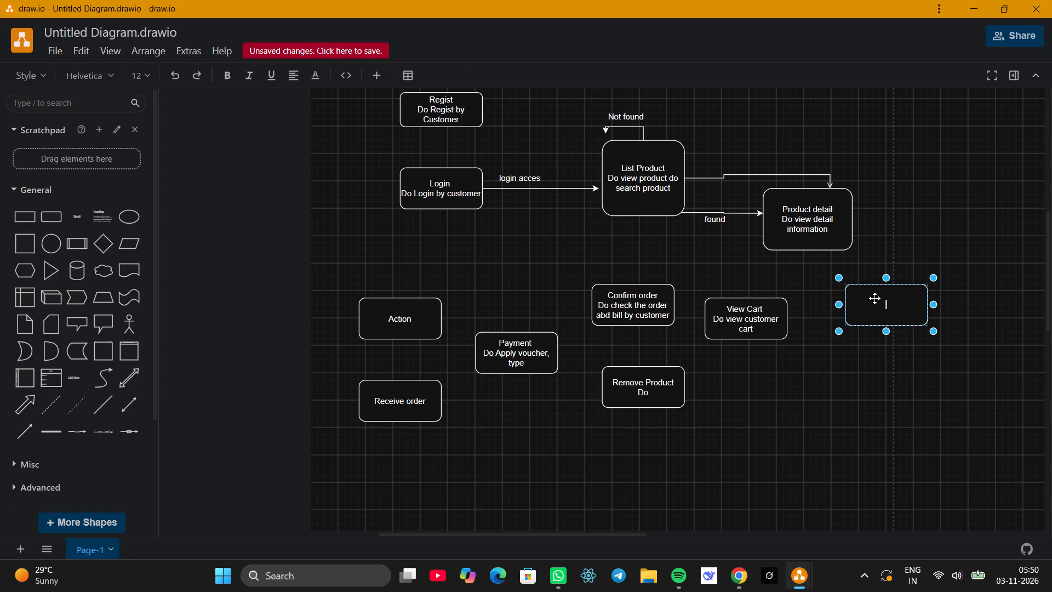
text(add)
key(space)
text(to cart)
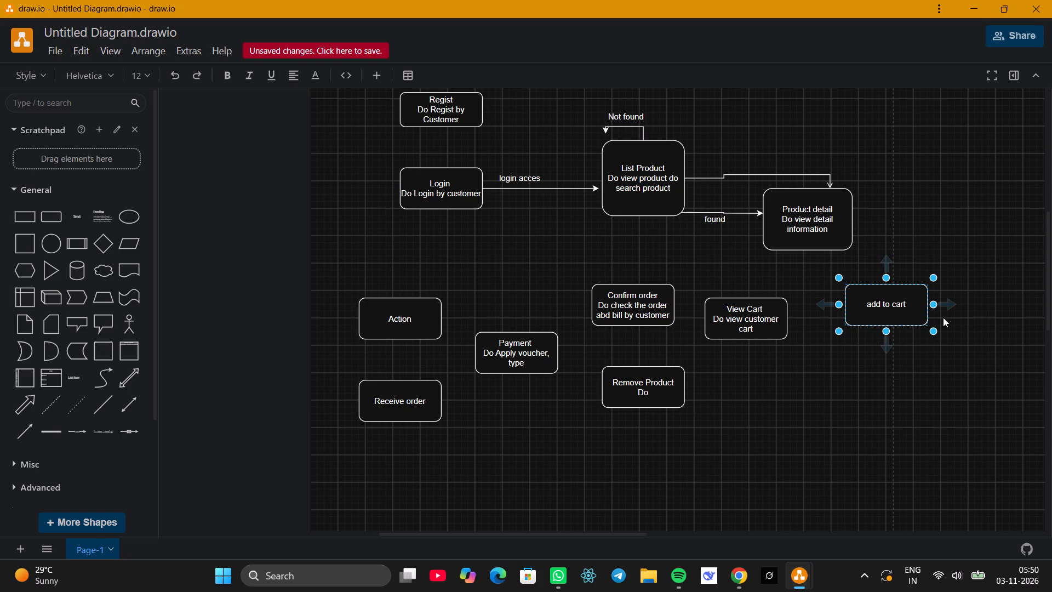
key(Left)
key(Left)
key(Left)
key(Left)
key(Left)
key(Left)
key(Left)
key(Left)
key(Left)
key(Left)
key(BackSpace)
key(shift+a)
Add a second line reading "Do add to card choose amount type" under the Add to cart title.
key(Right)
key(Right)
key(Right)
key(Right)
key(Right)
key(Right)
key(Right)
key(Right)
key(Right)
key(Right)
key(Return)
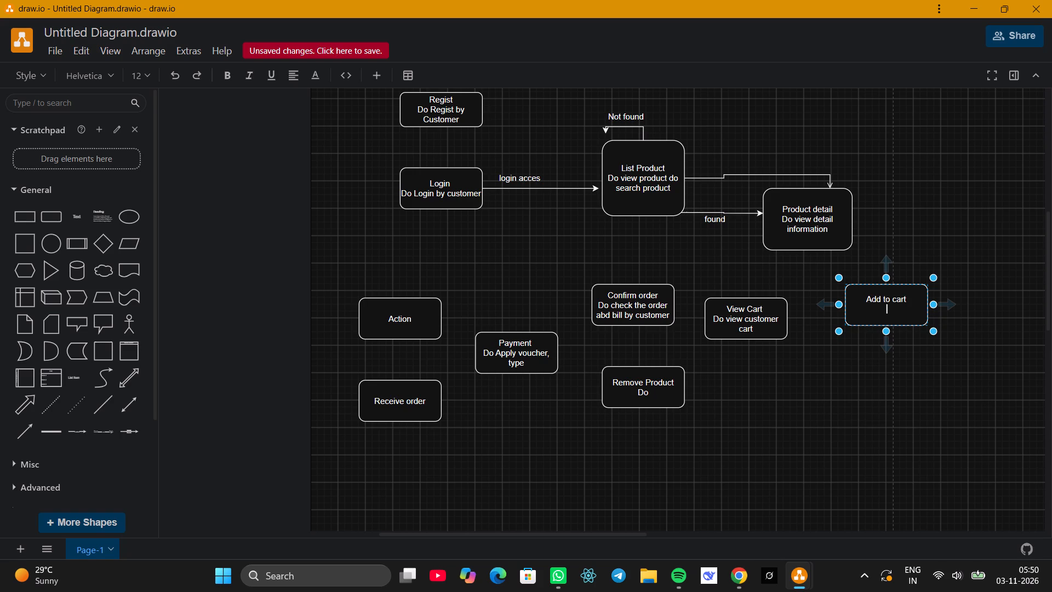
text(Do)
key(space)
text(add)
key(space)
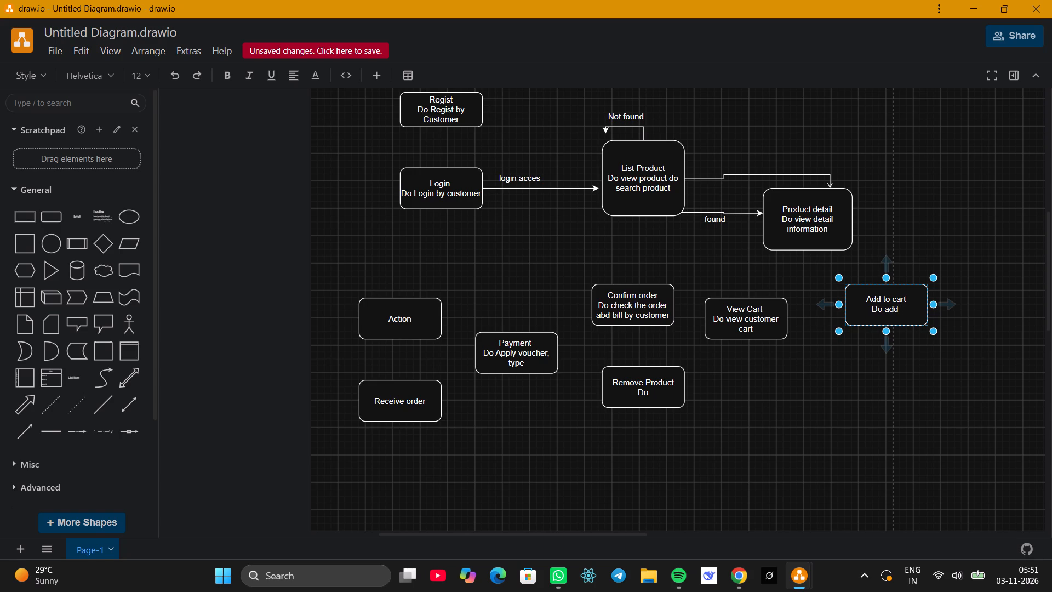
text(to)
key(space)
text(cae)
key(BackSpace)
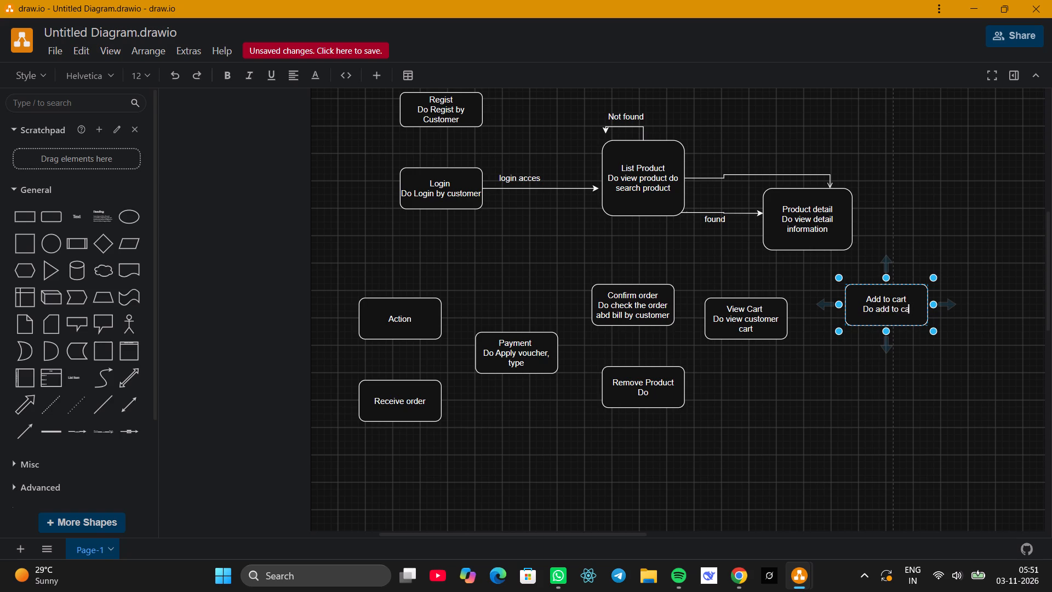
text(rd)
key(space)
text(ch)
text(oose)
key(space)
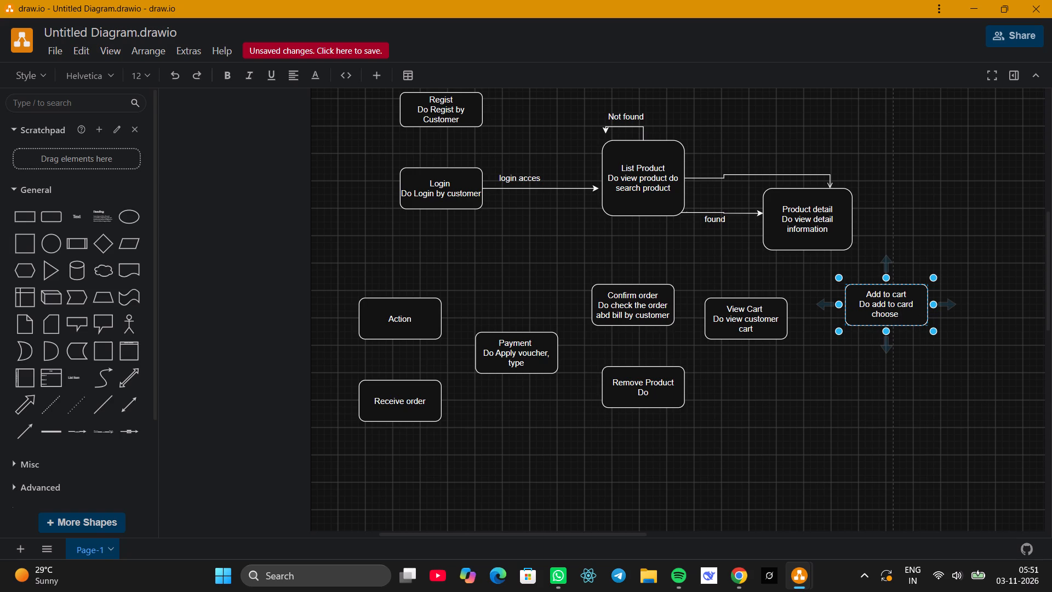
text(amount)
key(space)
text(ty)
text(pe)
click(917, 413)
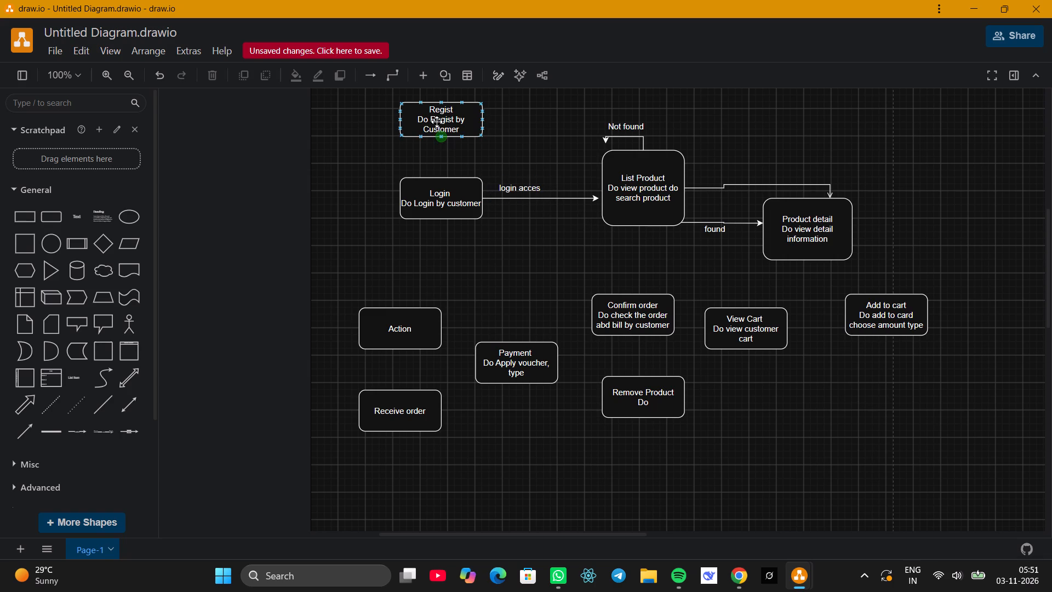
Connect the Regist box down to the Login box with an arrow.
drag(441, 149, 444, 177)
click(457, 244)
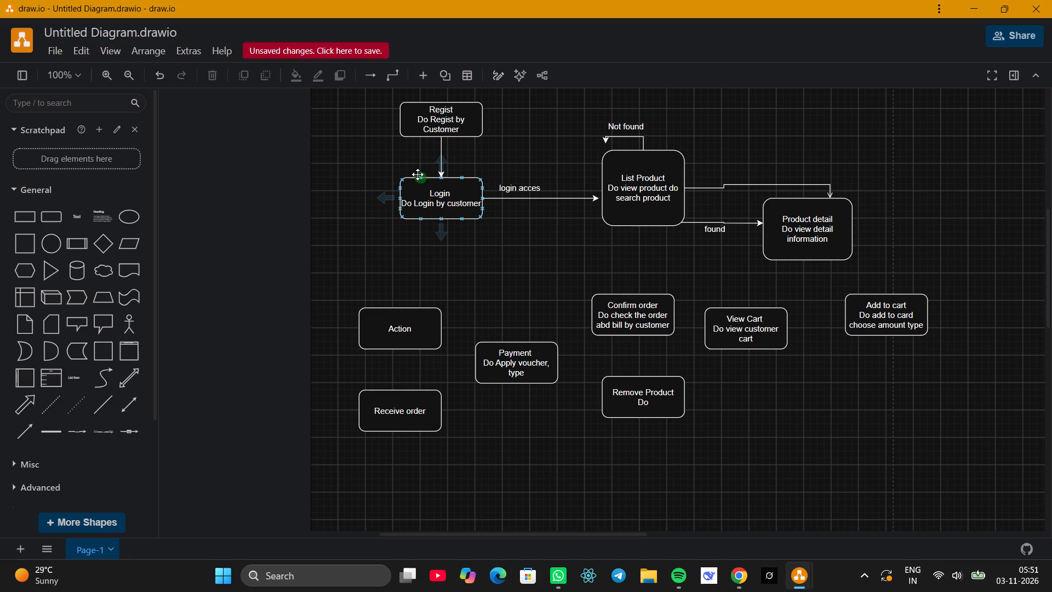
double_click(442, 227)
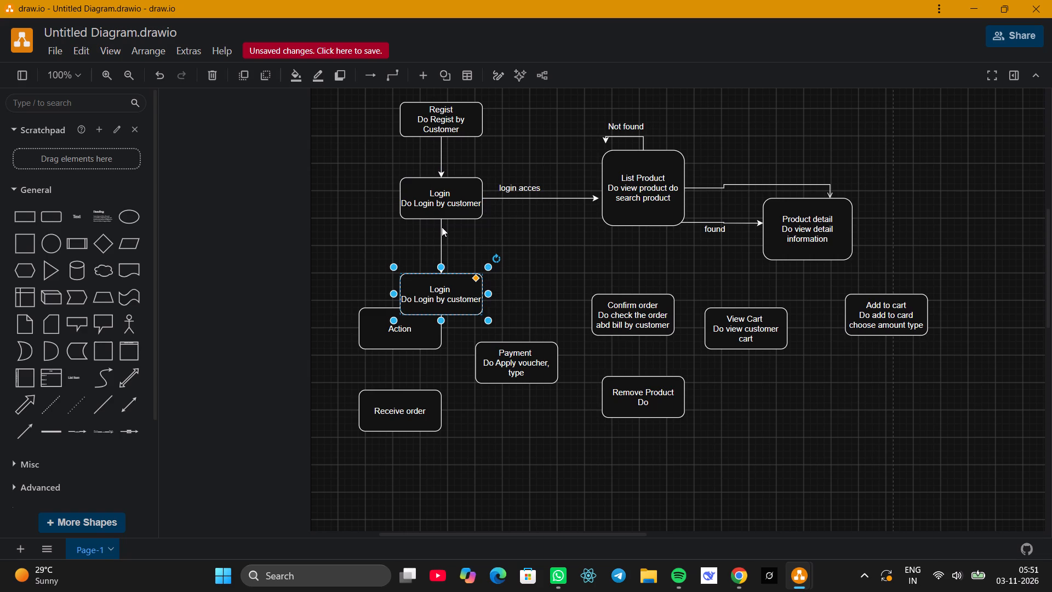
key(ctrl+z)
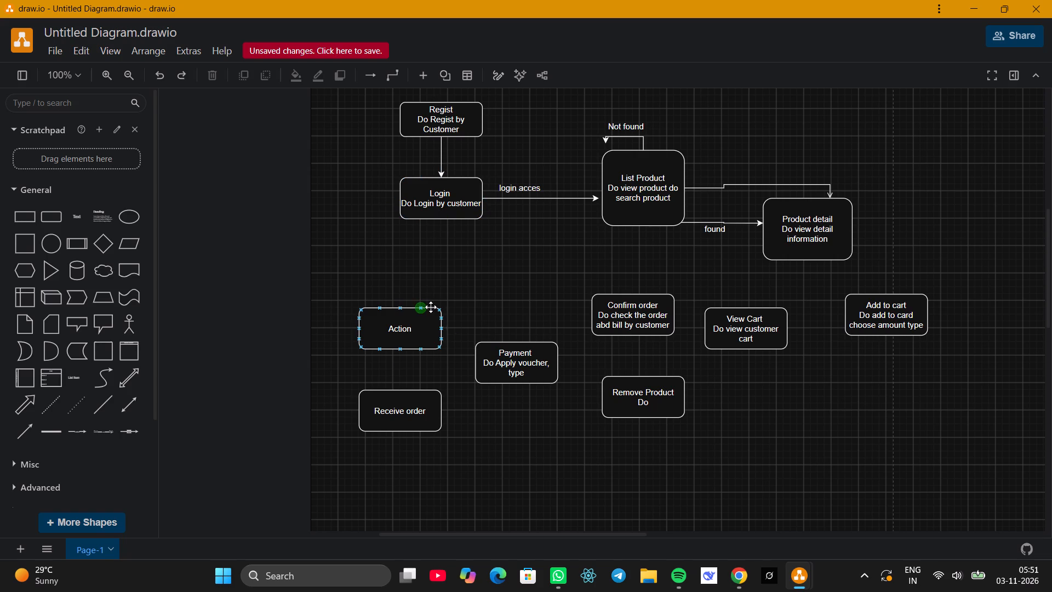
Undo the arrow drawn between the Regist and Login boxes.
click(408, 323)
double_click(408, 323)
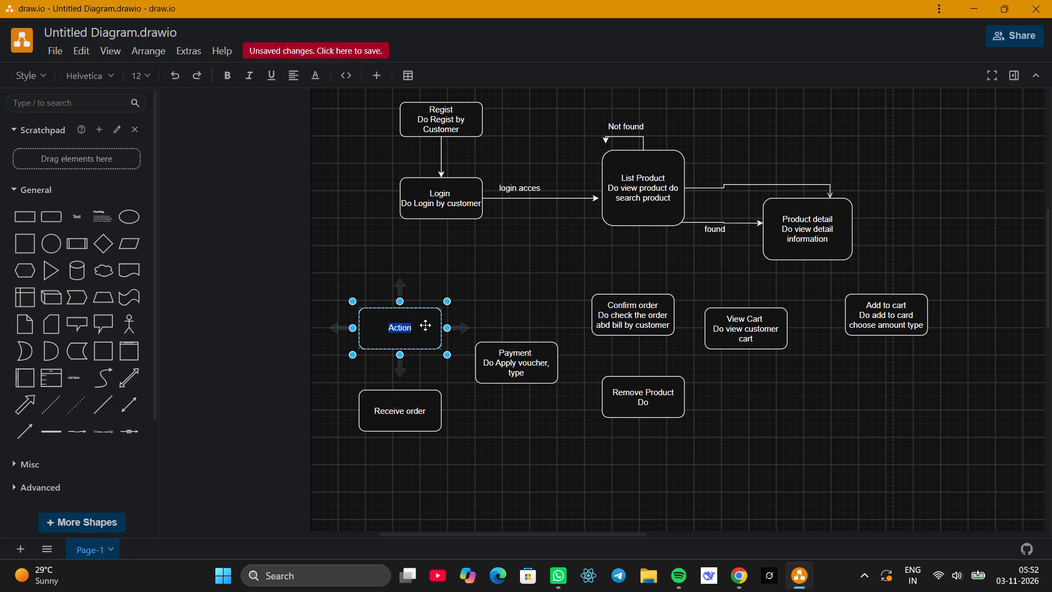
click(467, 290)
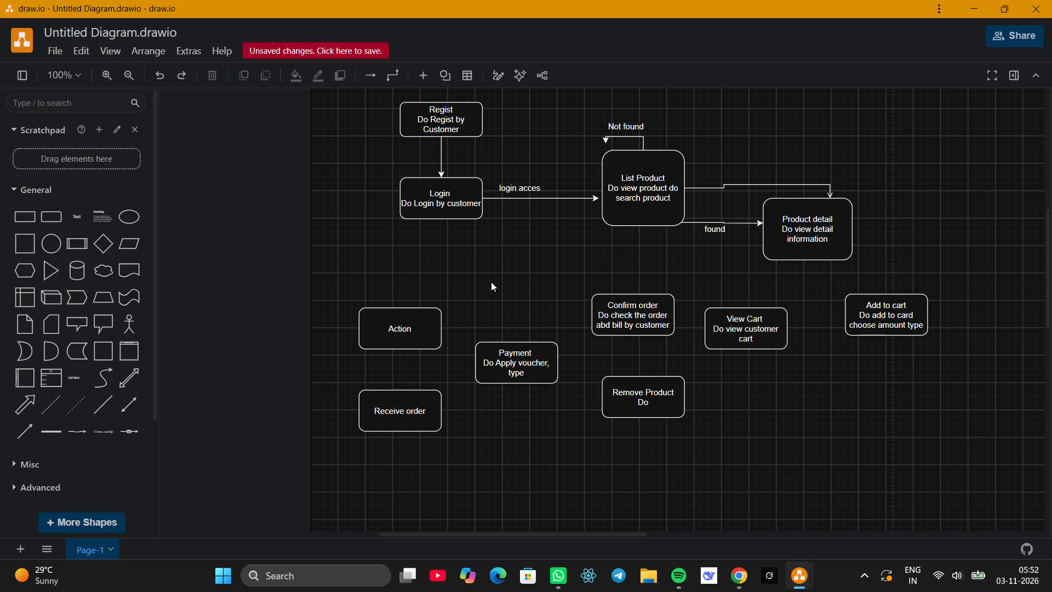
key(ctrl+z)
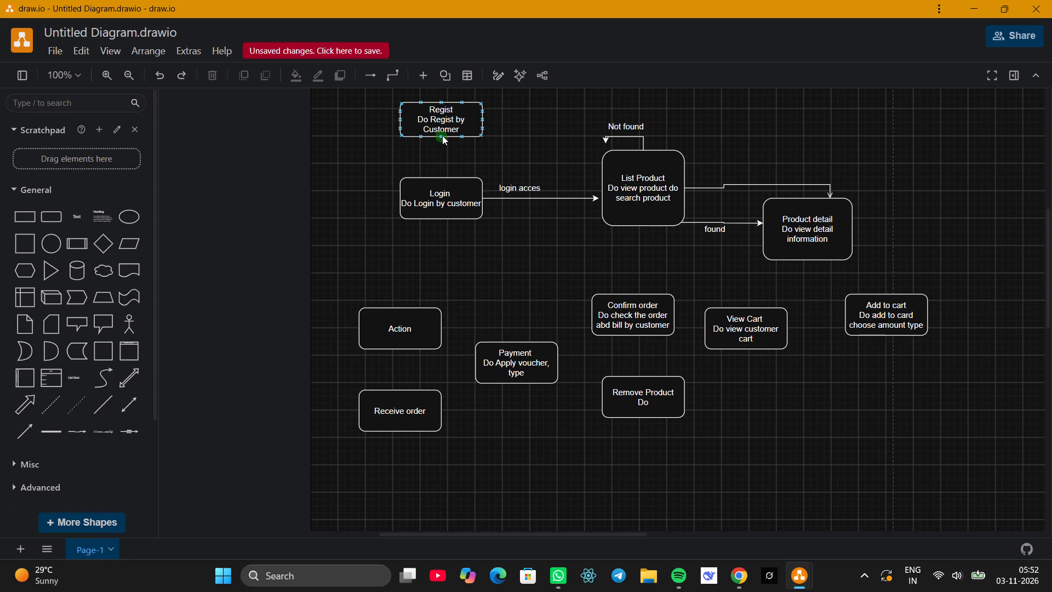
Replace the title of the Action box above Receive order with "Shopping Order".
double_click(396, 328)
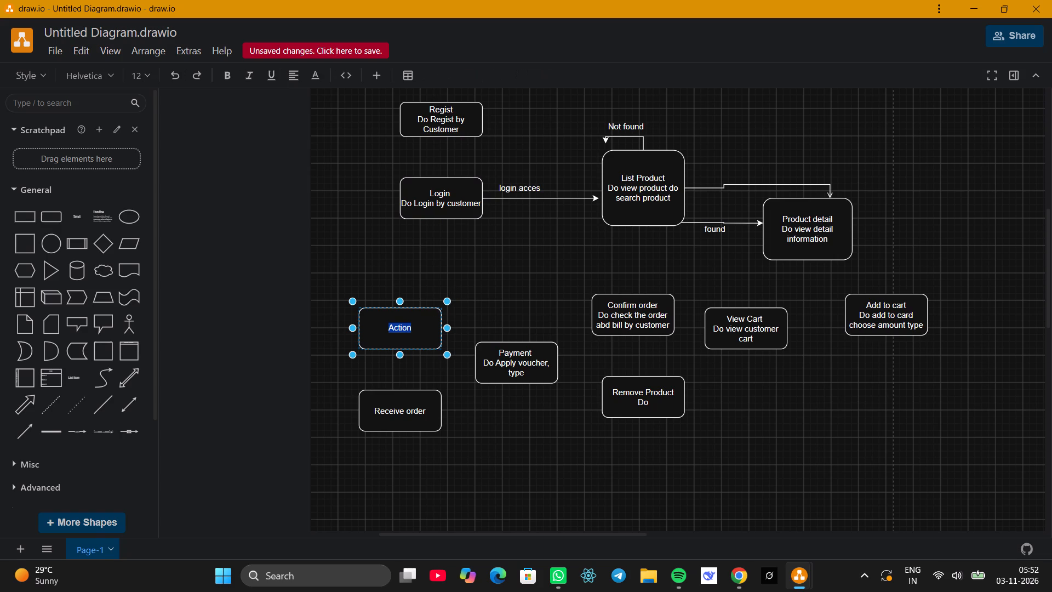
key(Left)
key(Left)
key(Return)
key(Return)
key(Up)
key(Up)
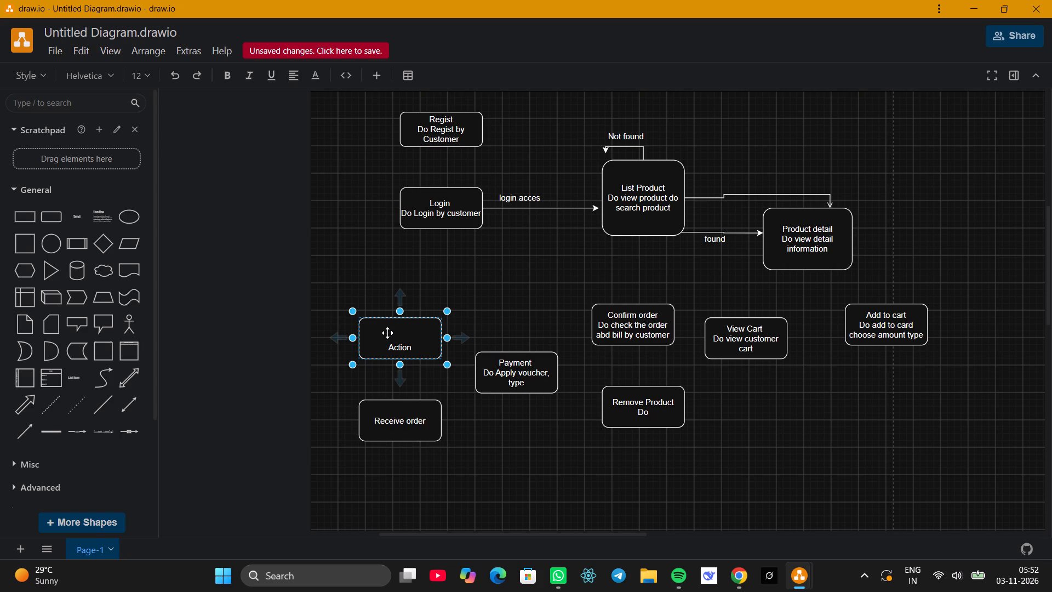
click(387, 333)
text(Shopping Order)
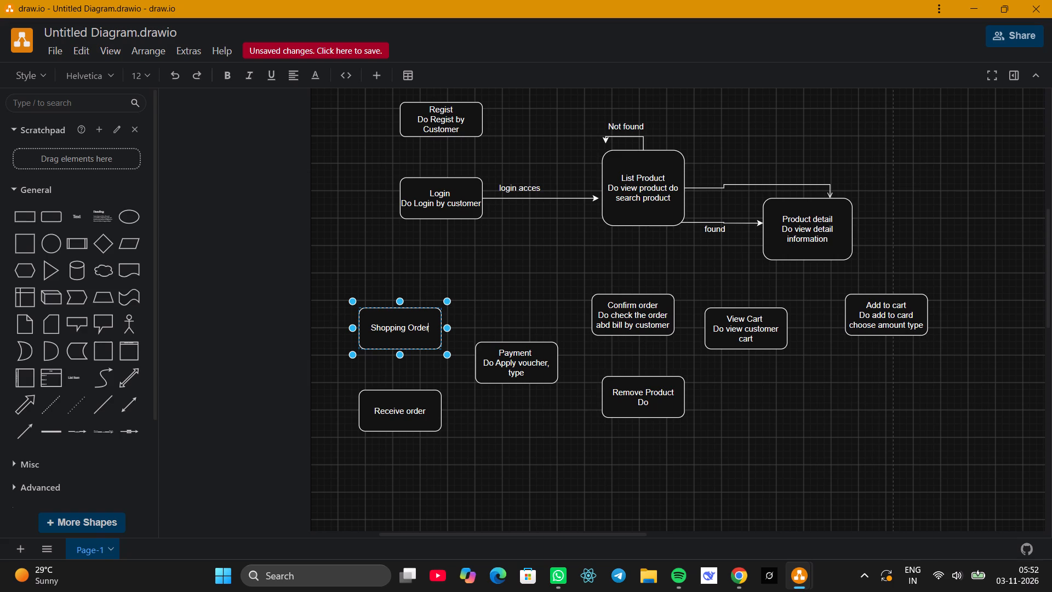
key(Down)
key(Down)
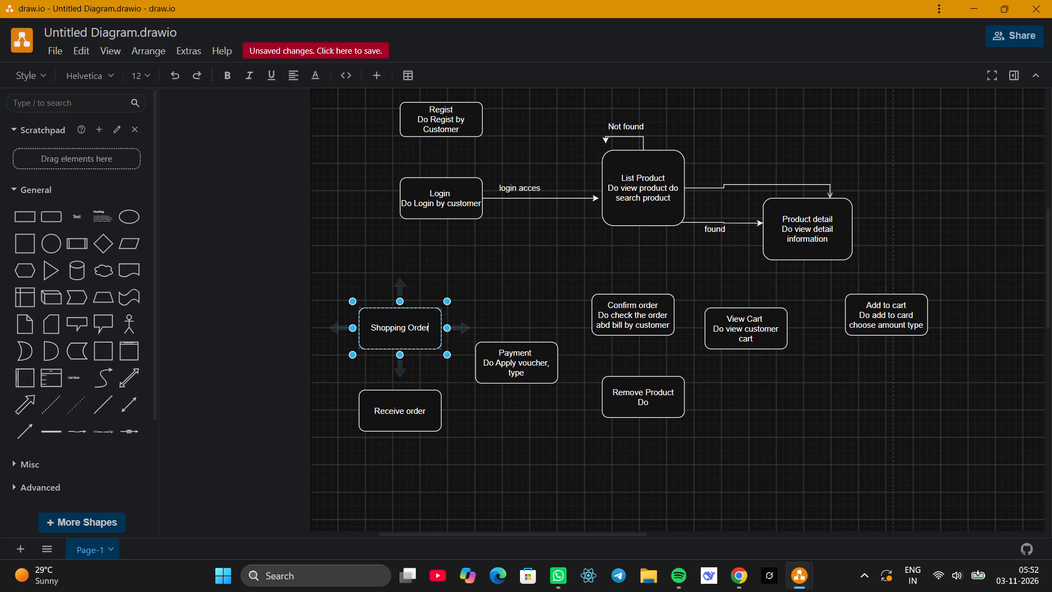
key(Down)
click(431, 326)
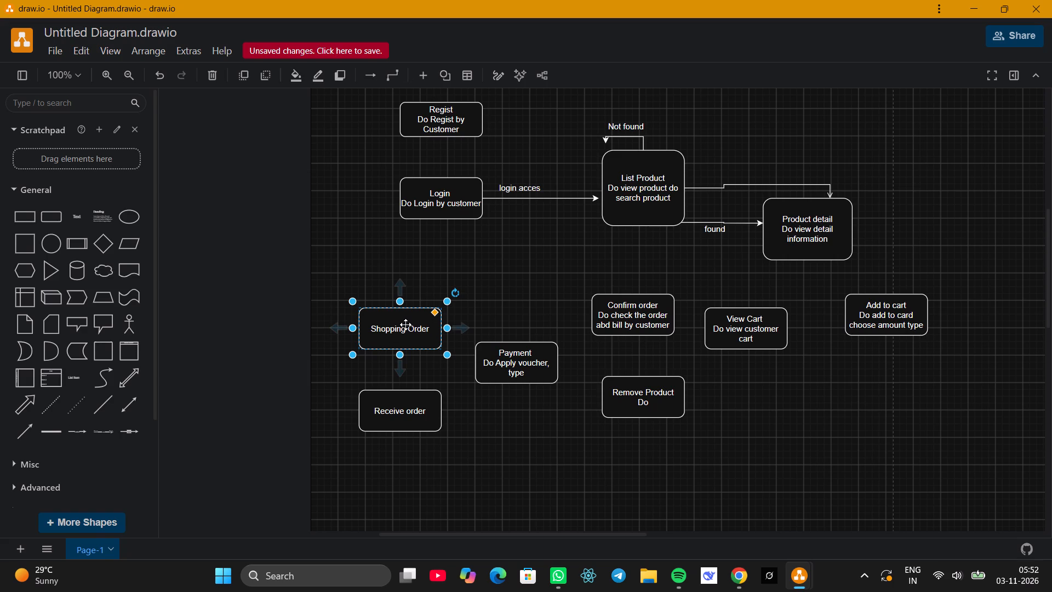
Reduce the height of the Shopping Order box slightly by raising its lower edge.
click(405, 324)
drag(401, 356, 401, 388)
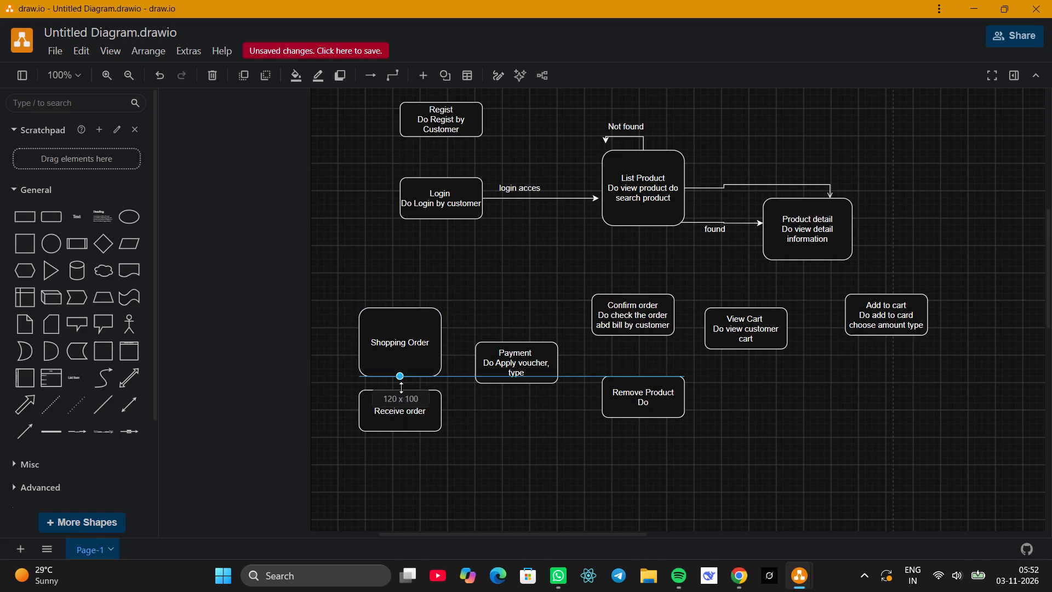
drag(401, 388, 410, 348)
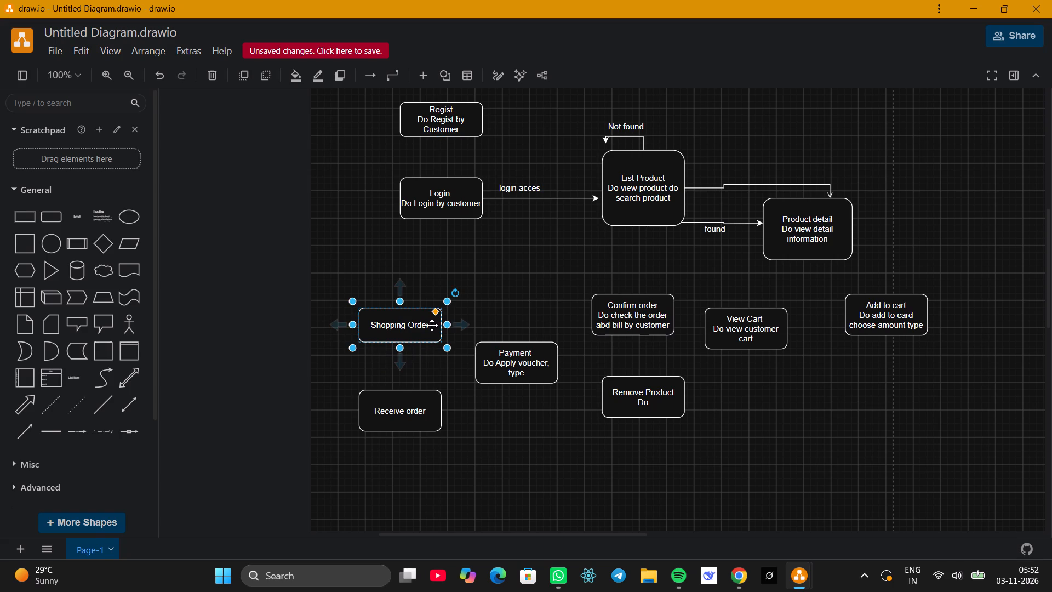
Add a second line reading "Action" under the Shopping Order title.
click(432, 325)
click(424, 326)
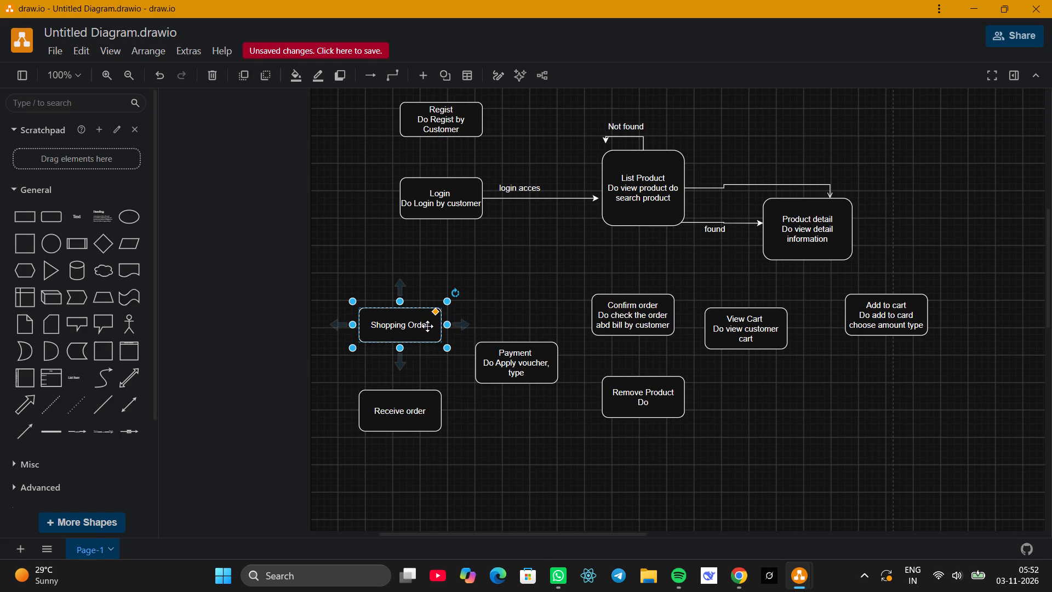
click(432, 327)
double_click(428, 326)
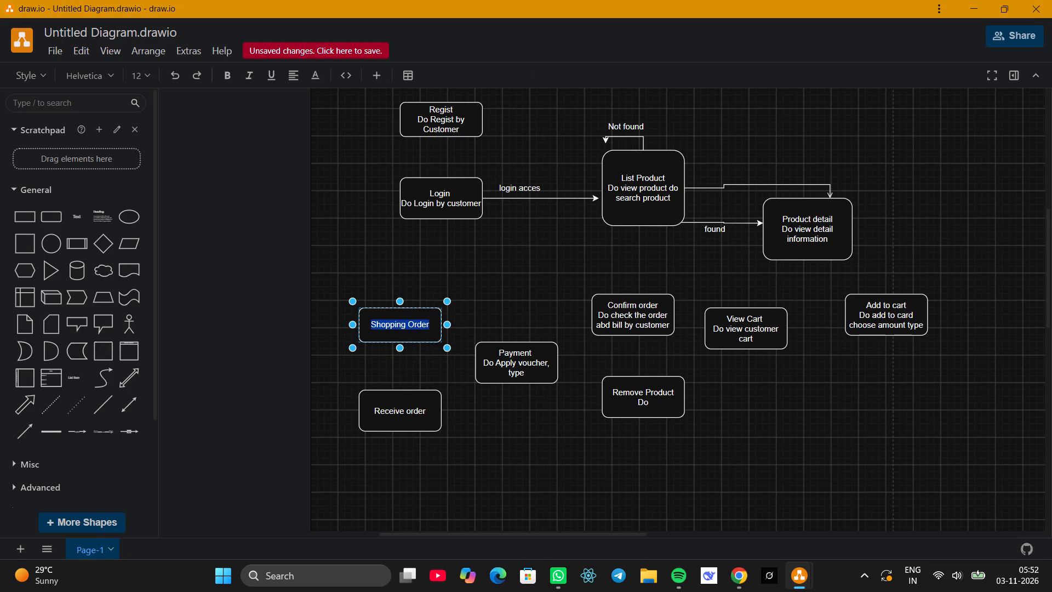
click(416, 326)
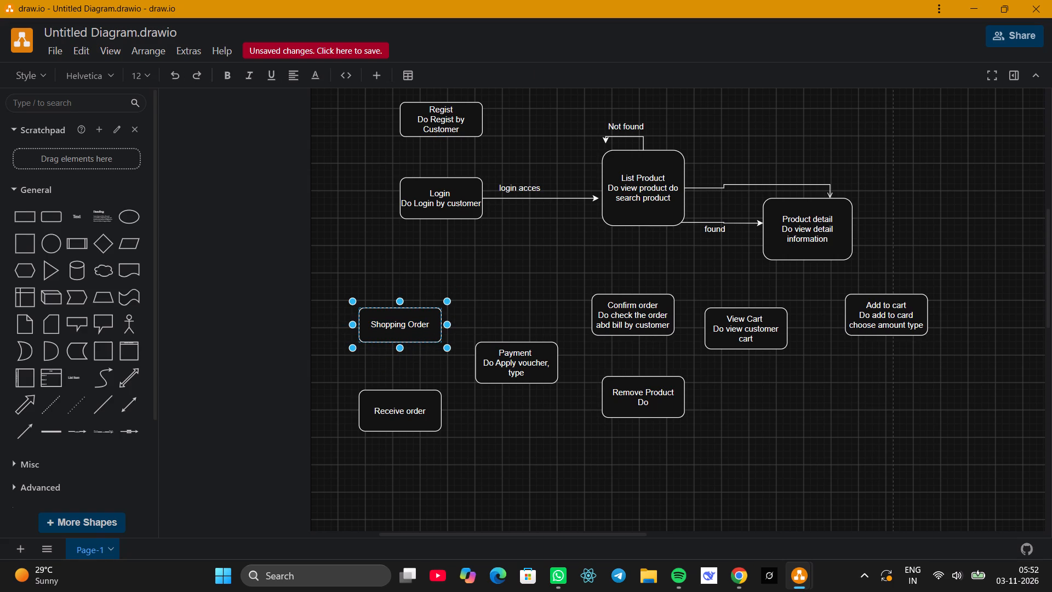
key(Right)
key(Right)
key(Right)
key(Return)
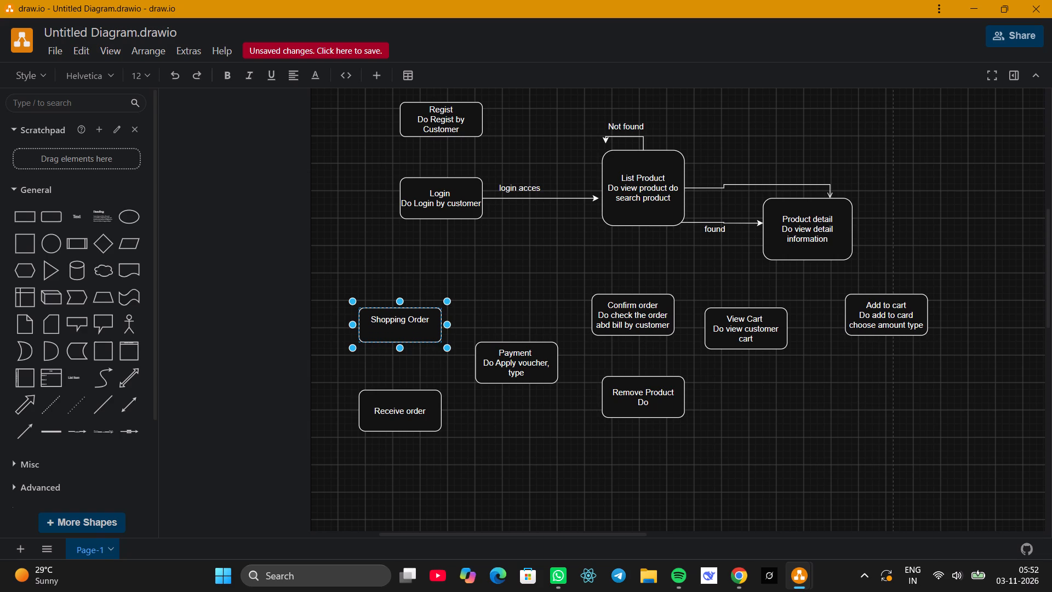
text(Action)
key(space)
Add a second line reading "Action" under the Receive order title.
click(411, 407)
click(419, 416)
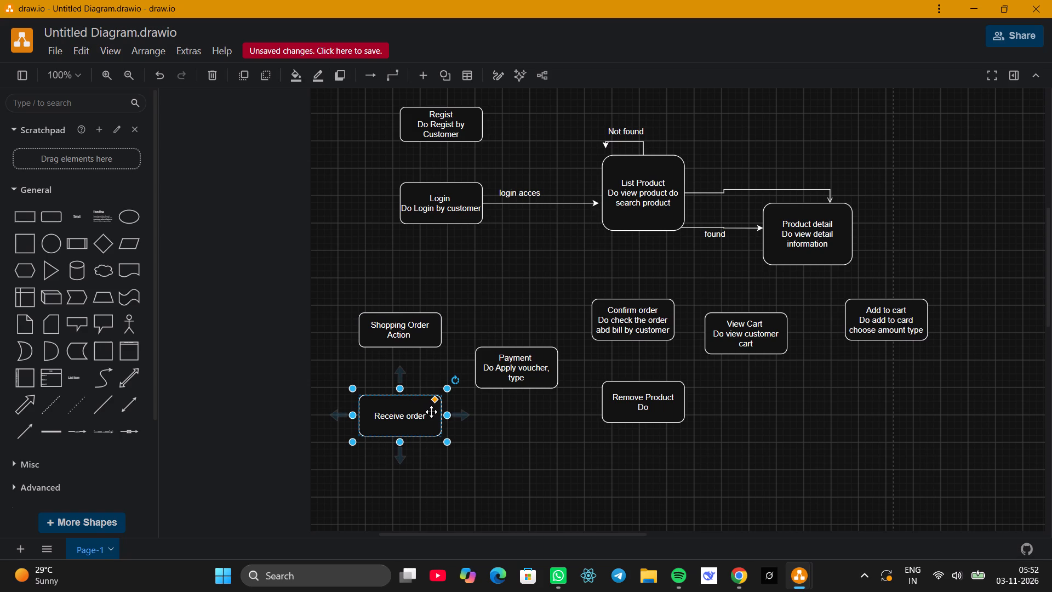
double_click(431, 412)
click(429, 415)
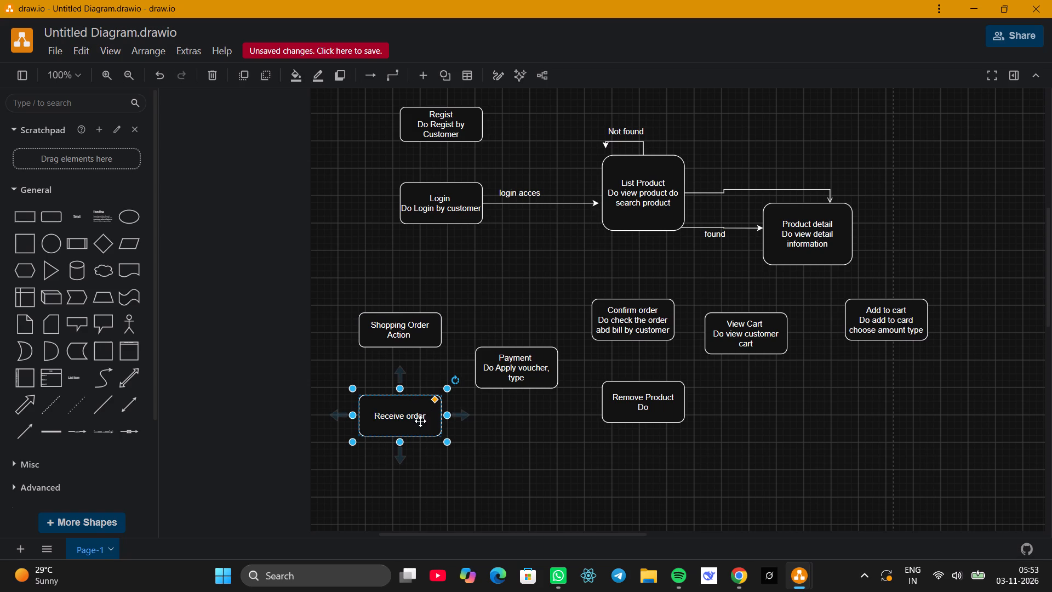
double_click(415, 423)
click(425, 418)
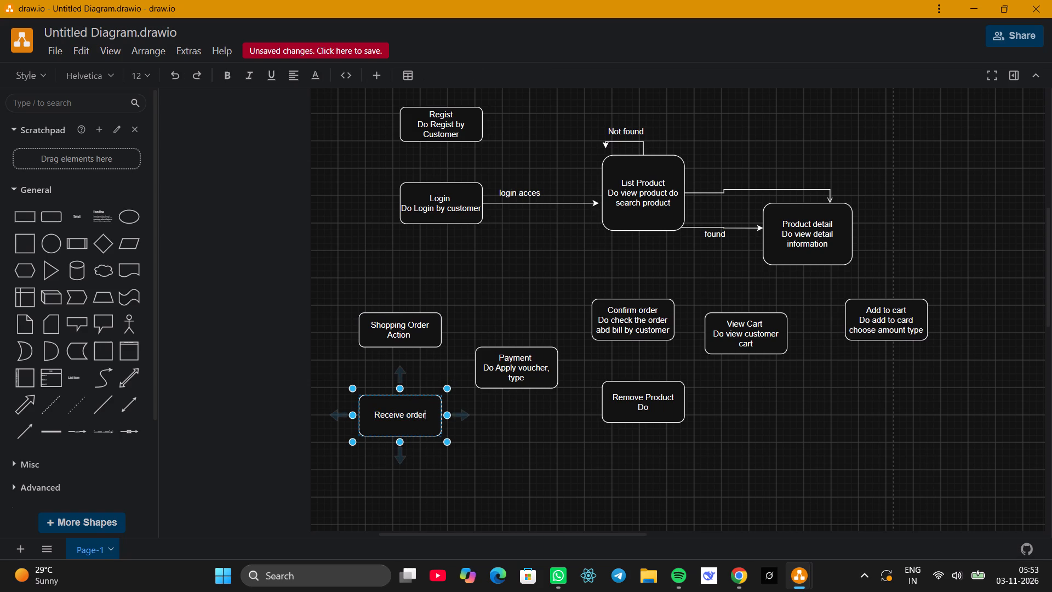
key(Return)
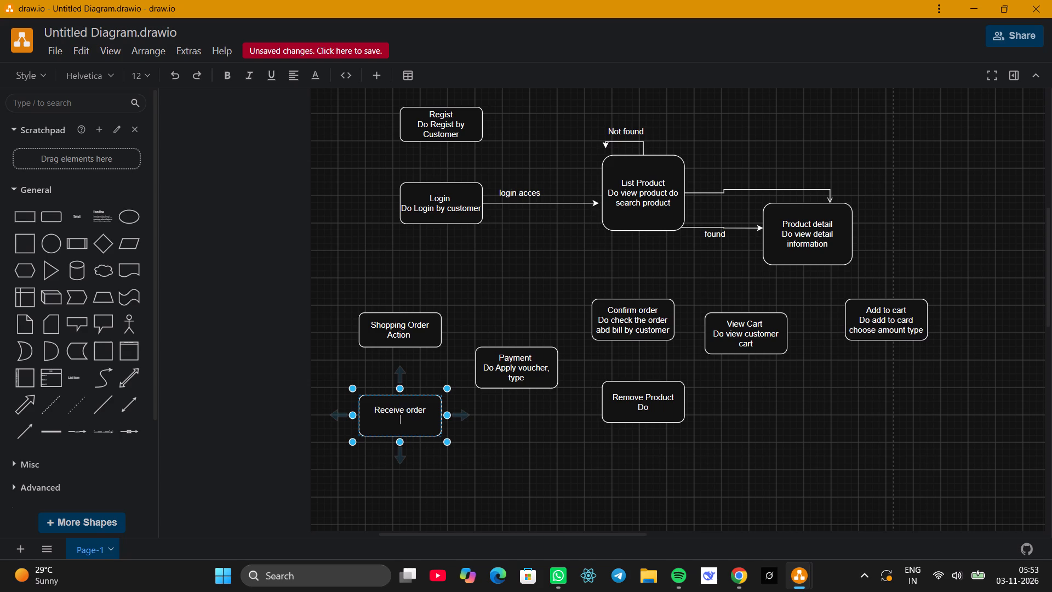
text(Ac)
text(tion)
click(515, 440)
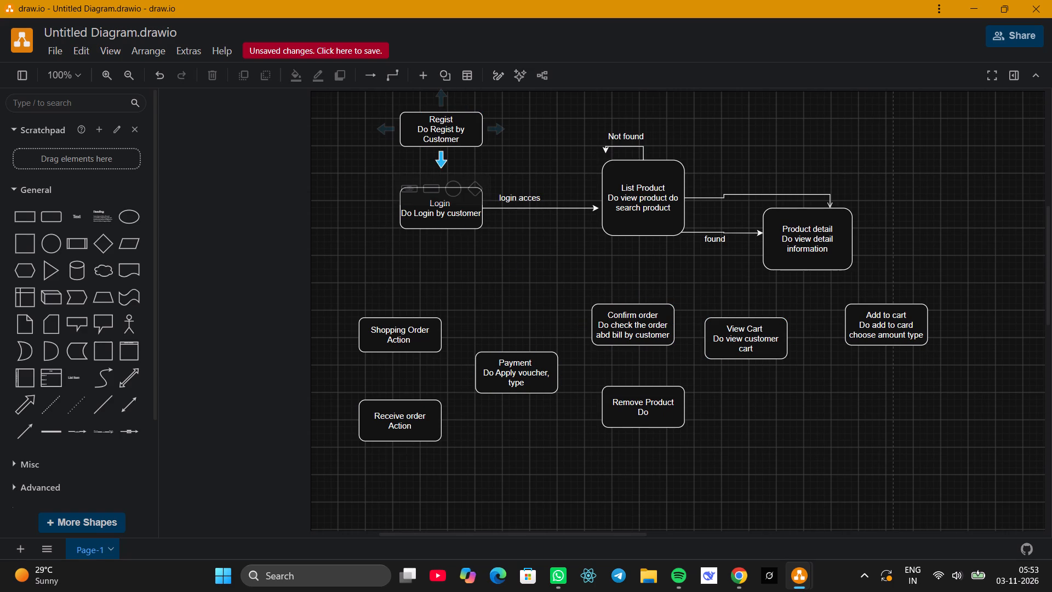
Draw a straight downward arrow from the Regist box to the Login box.
drag(439, 150, 441, 190)
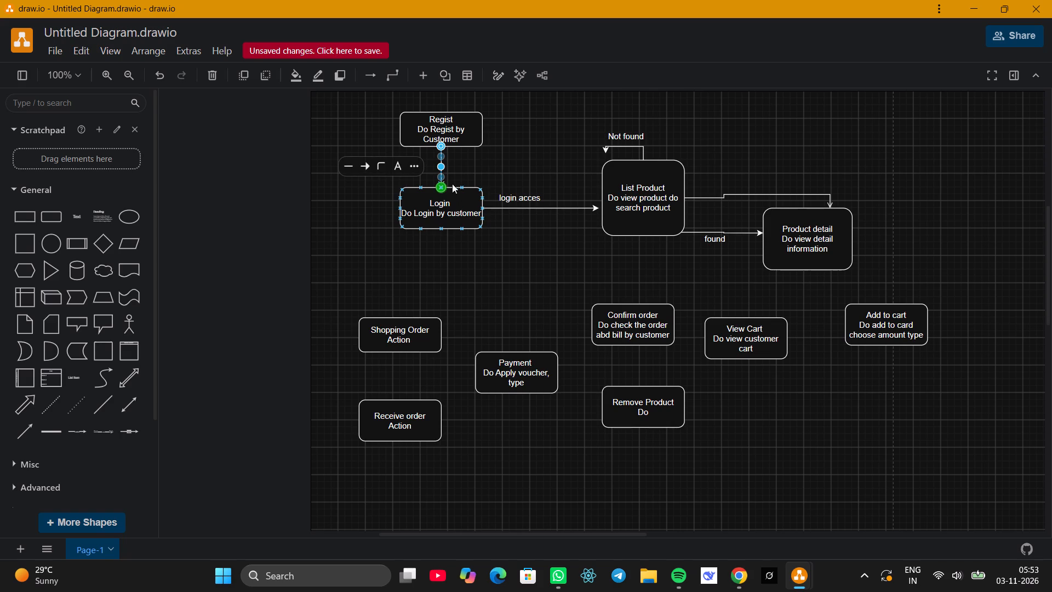
click(464, 272)
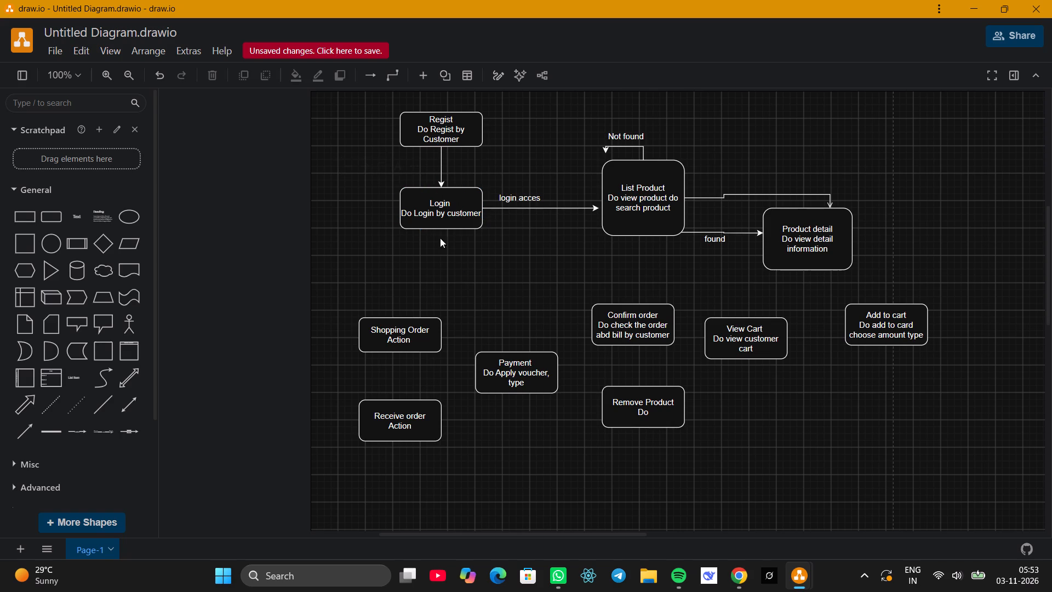
Draw a small loop arrow from the Login box's left side, bending down and back to its lower-left corner.
drag(441, 247, 427, 253)
drag(427, 253, 402, 242)
drag(402, 242, 402, 230)
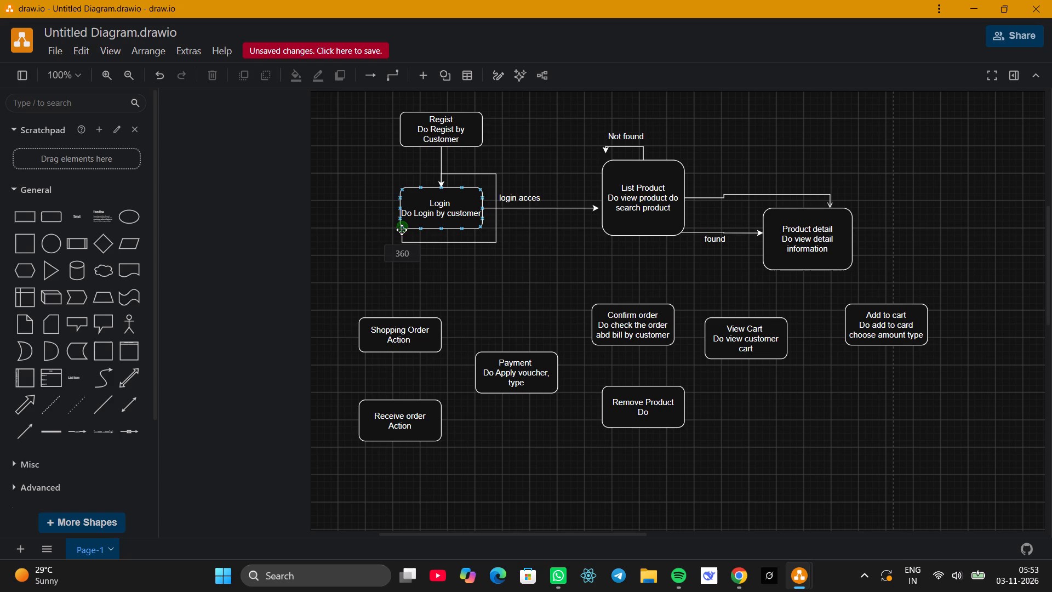
drag(402, 230, 396, 230)
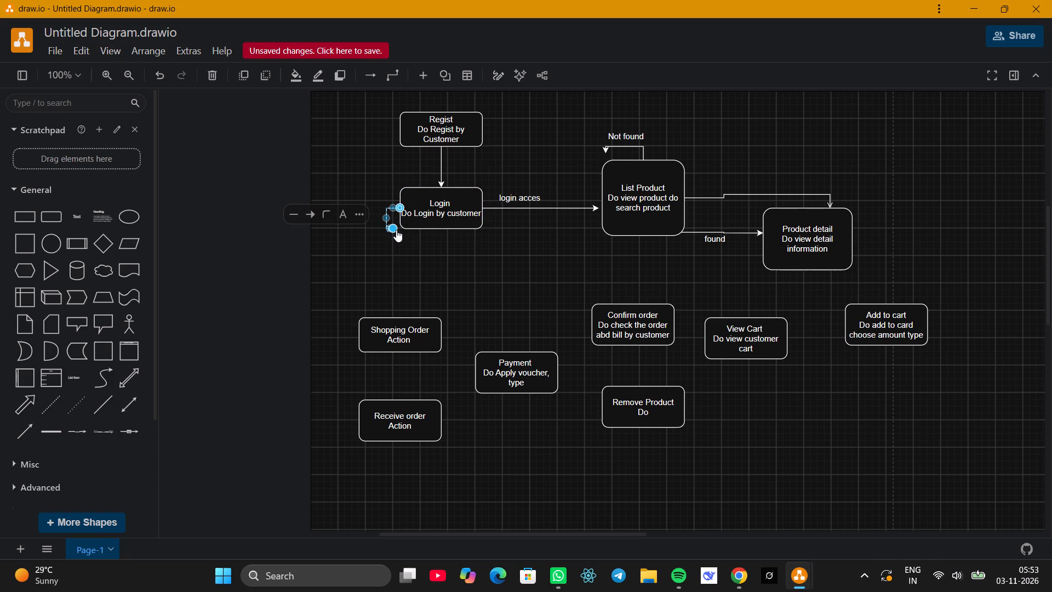
click(418, 243)
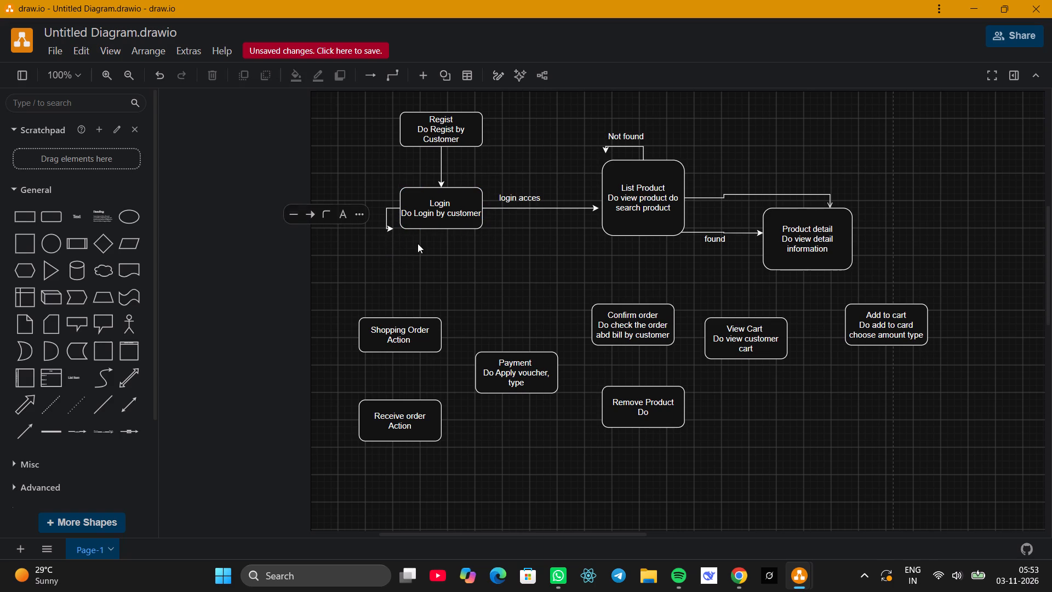
Add the text label "login fail" just left of the Login box's loop arrow, clear of its line.
double_click(376, 219)
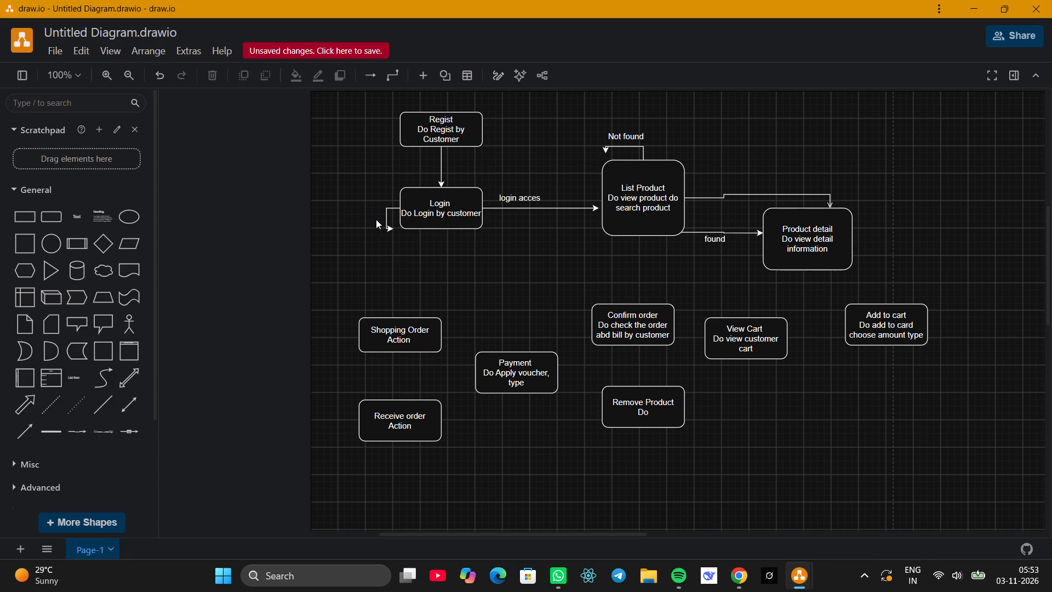
click(376, 223)
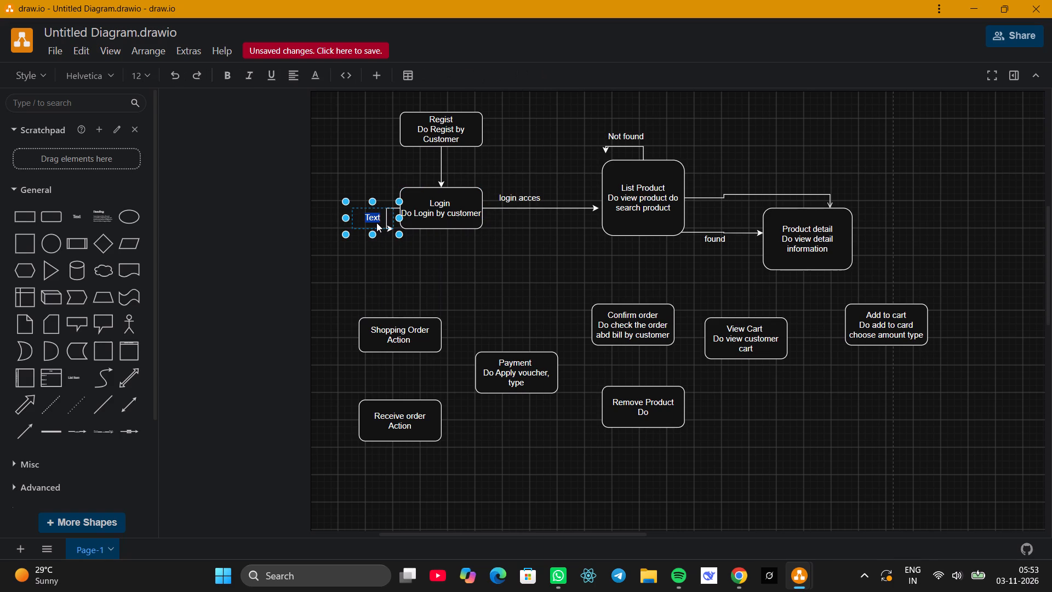
text(login)
key(space)
text(fail)
click(448, 260)
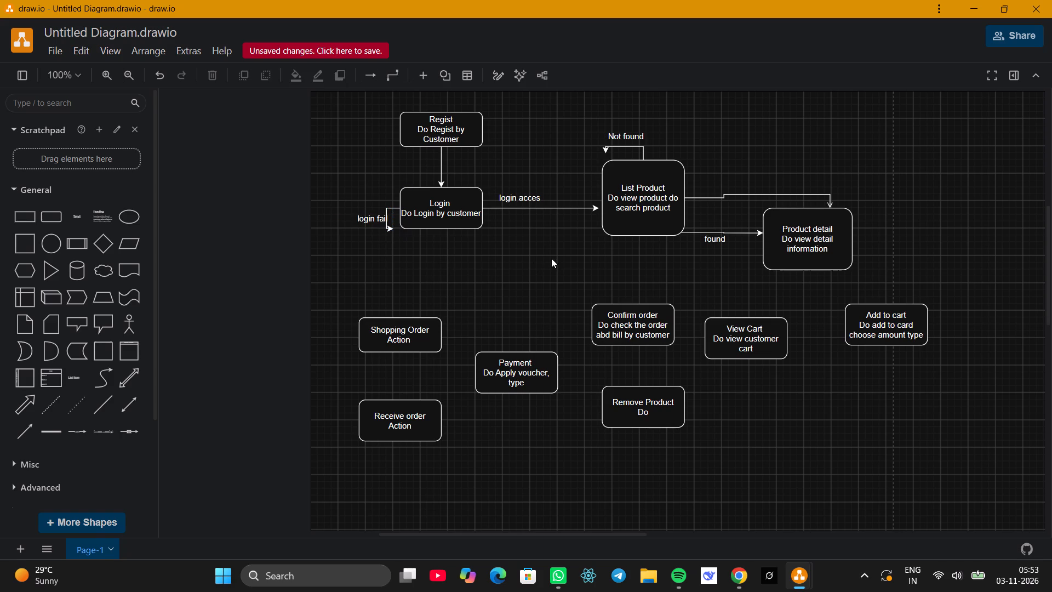
click(376, 221)
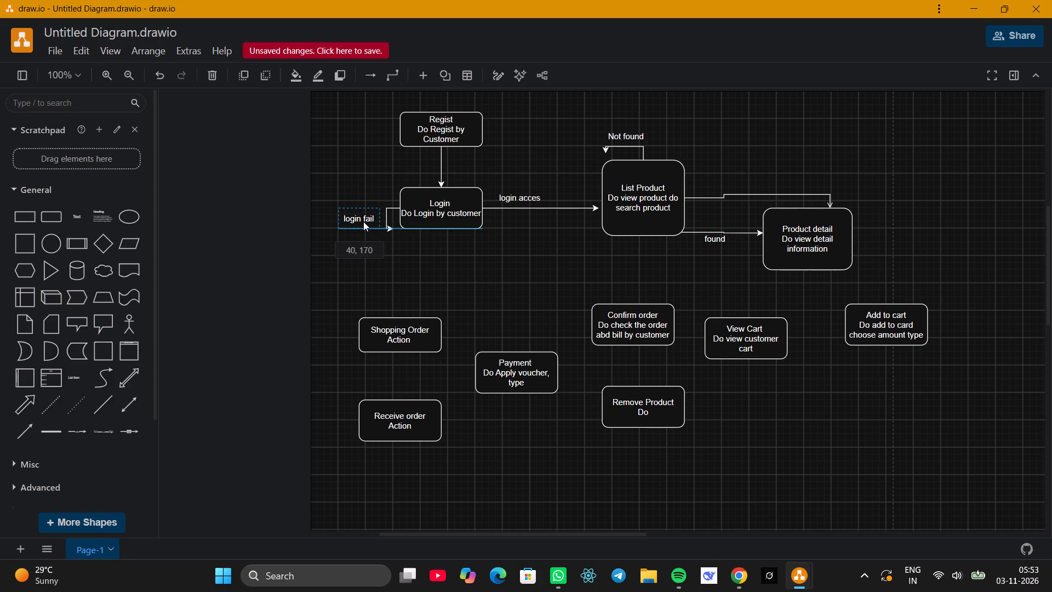
click(449, 251)
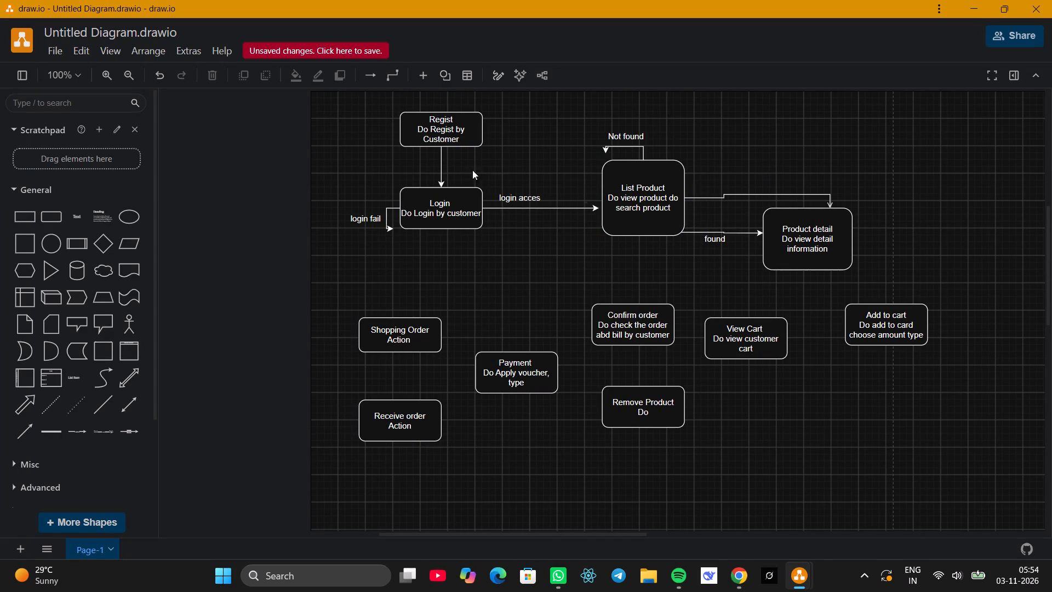
Add the label "Regist succes" right of the Regist-to-Login arrow, widened to fit on one line.
click(448, 163)
double_click(448, 163)
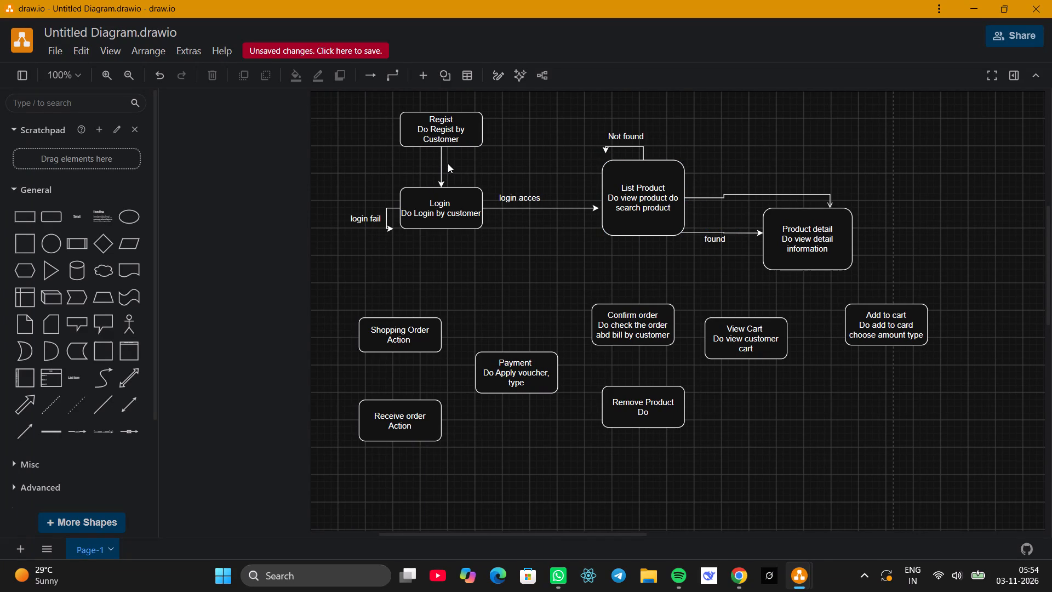
click(448, 163)
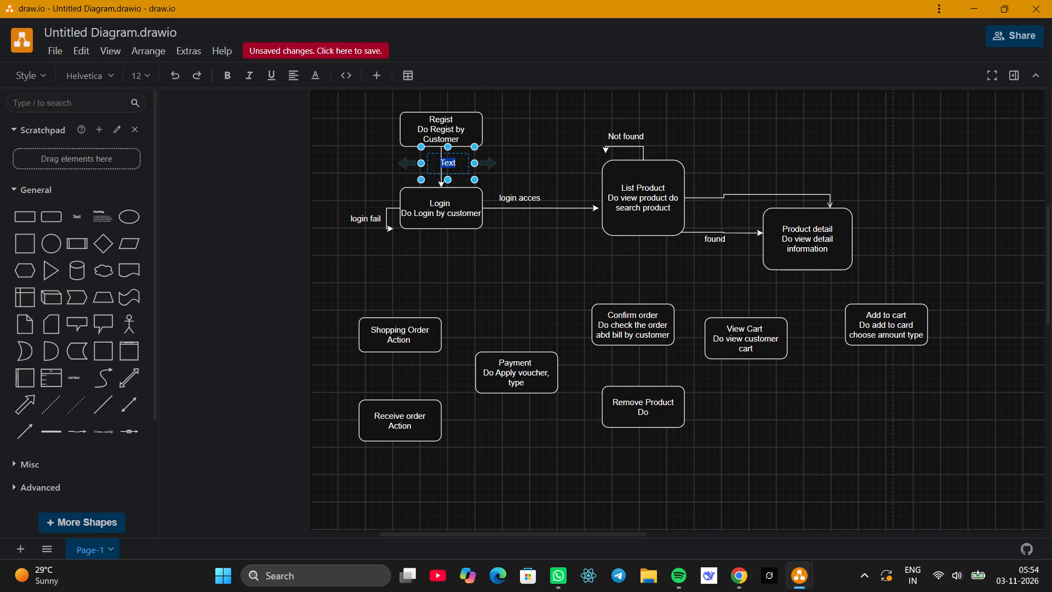
text(Re)
text(gist)
key(space)
text(succes)
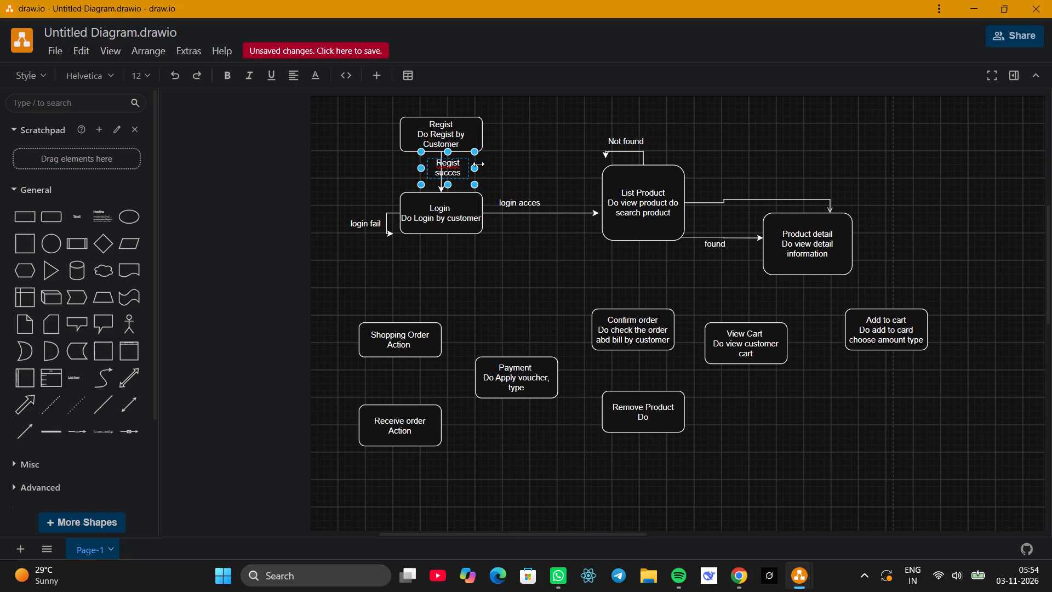
drag(476, 170, 500, 169)
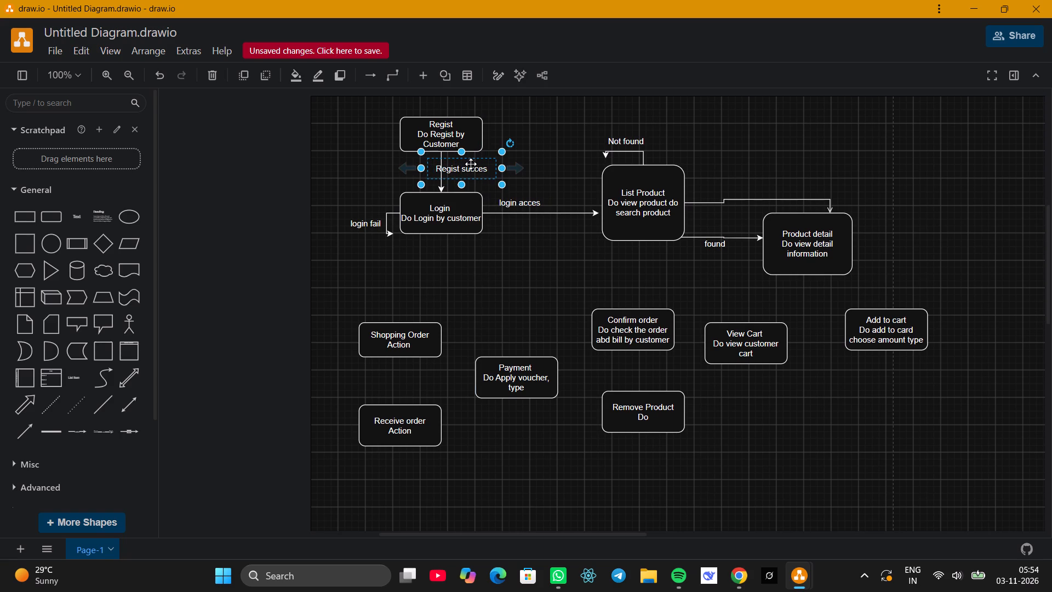
drag(468, 164, 479, 165)
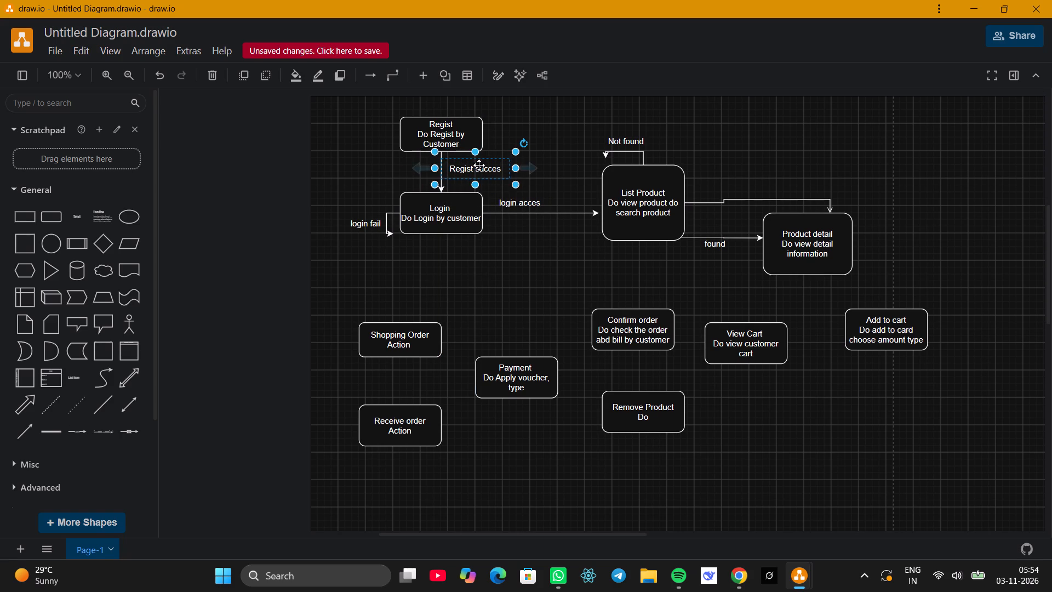
click(565, 157)
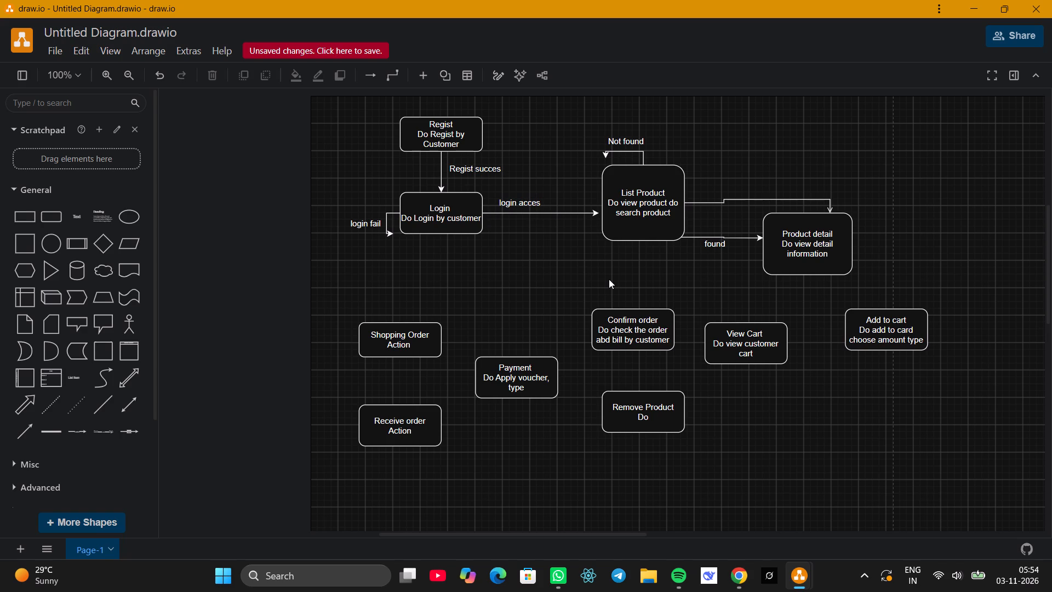
Change the label on the Login-to-List Product arrow to "login succes".
double_click(529, 204)
click(529, 204)
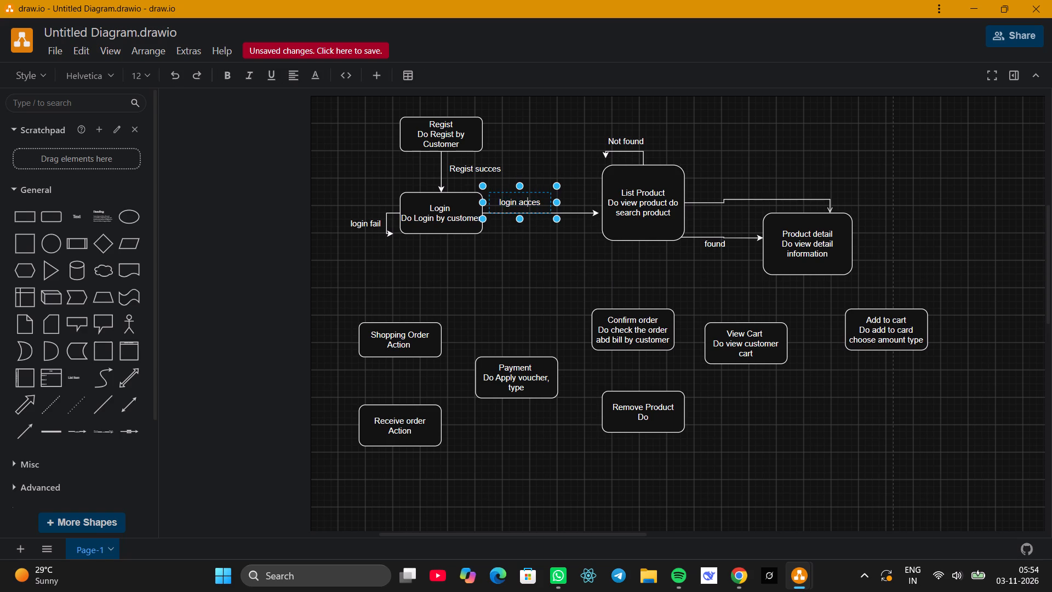
key(Left)
key(Left)
key(Right)
key(BackSpace)
text(su)
click(571, 239)
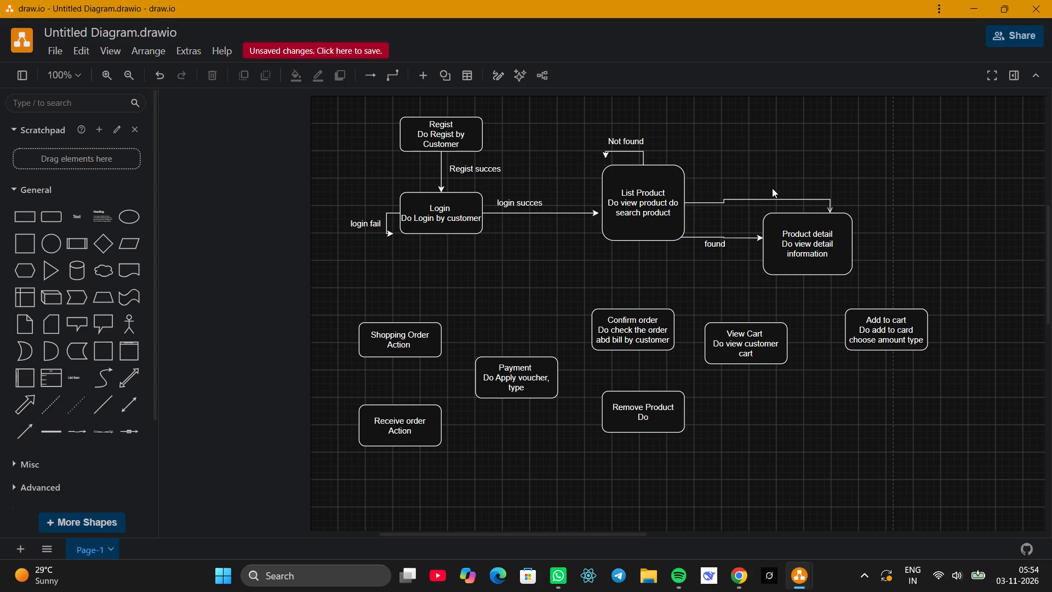
Straighten the upper arrow from List Product and reattach its end to the top edge of Product detail at 75%.
double_click(725, 189)
click(694, 202)
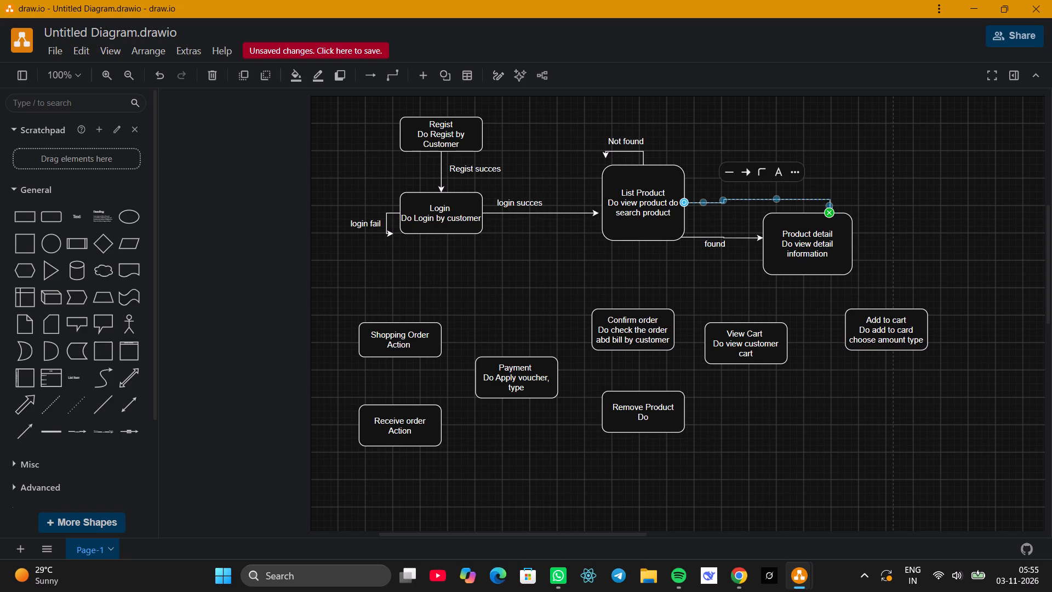
click(695, 202)
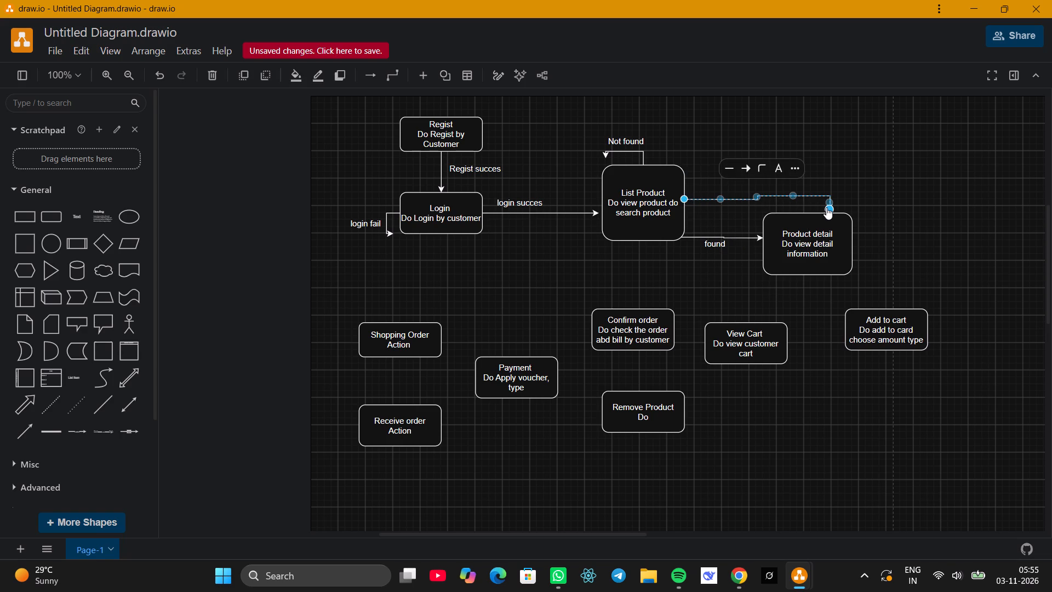
click(827, 207)
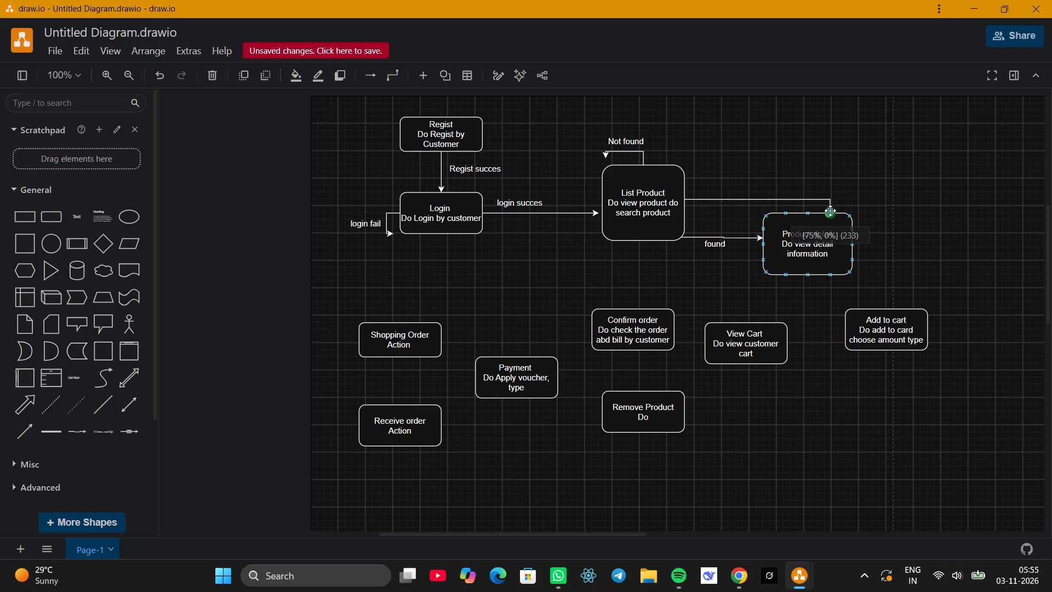
click(868, 160)
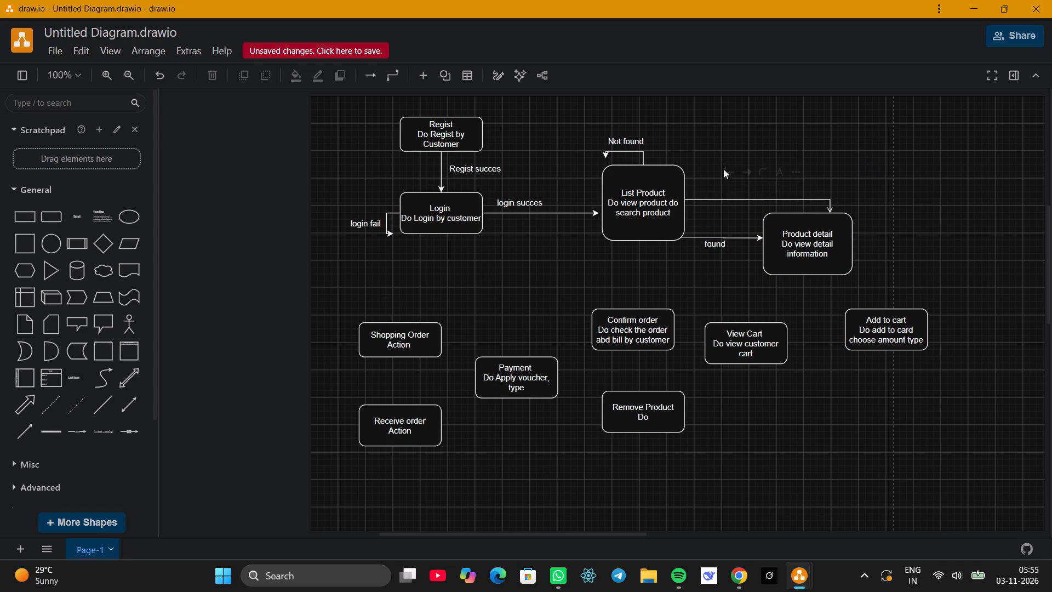
Add the text label "not select , return to chosse another product" above the upper List Product-to-Product detail arrow, widened to fit on one line.
double_click(712, 187)
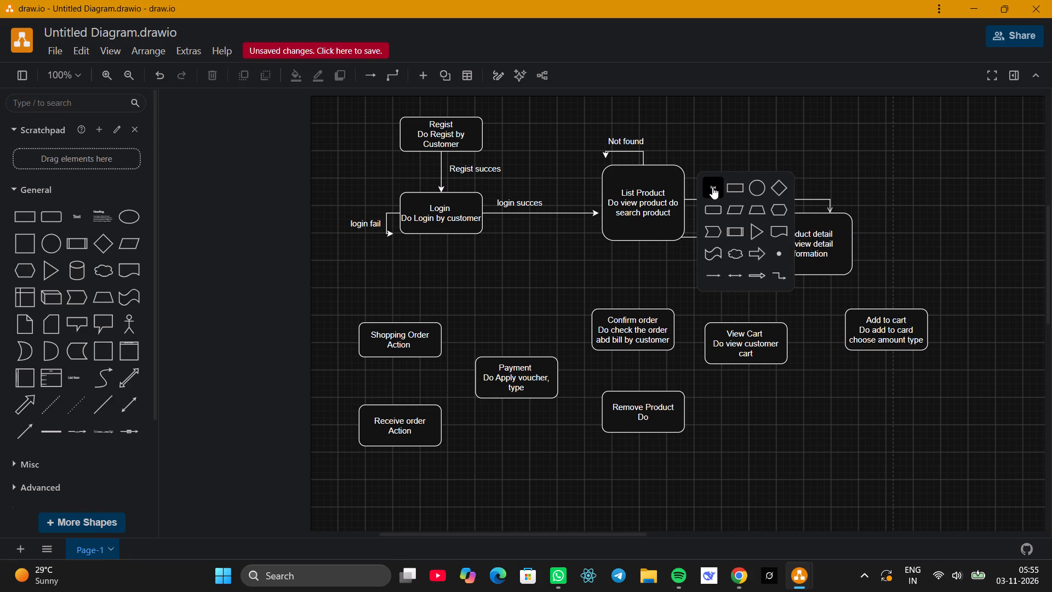
click(712, 187)
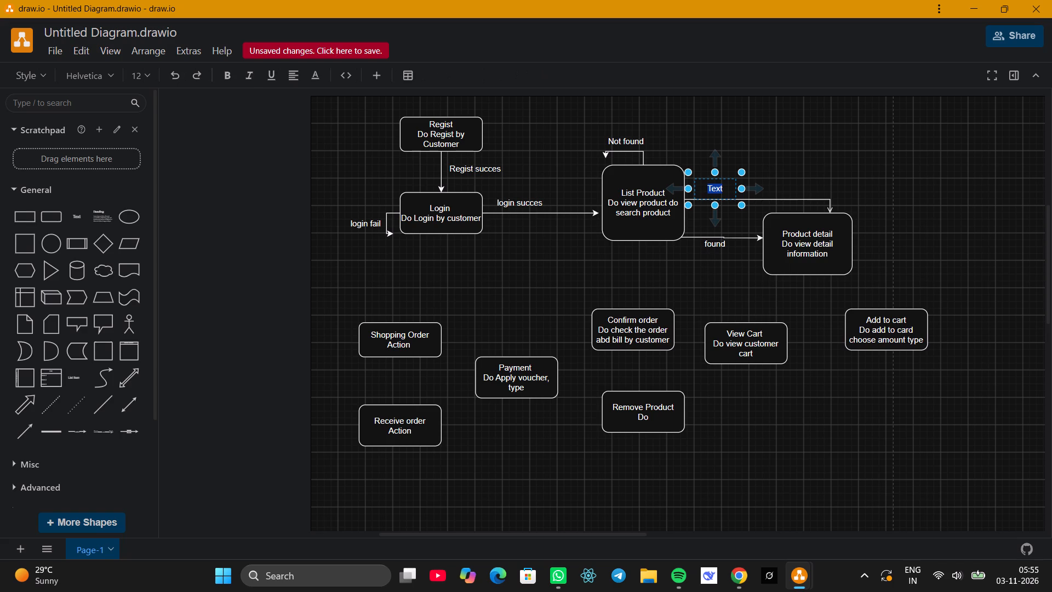
text(not se)
text(lect)
key(space)
text(, return)
key(space)
text(to)
key(space)
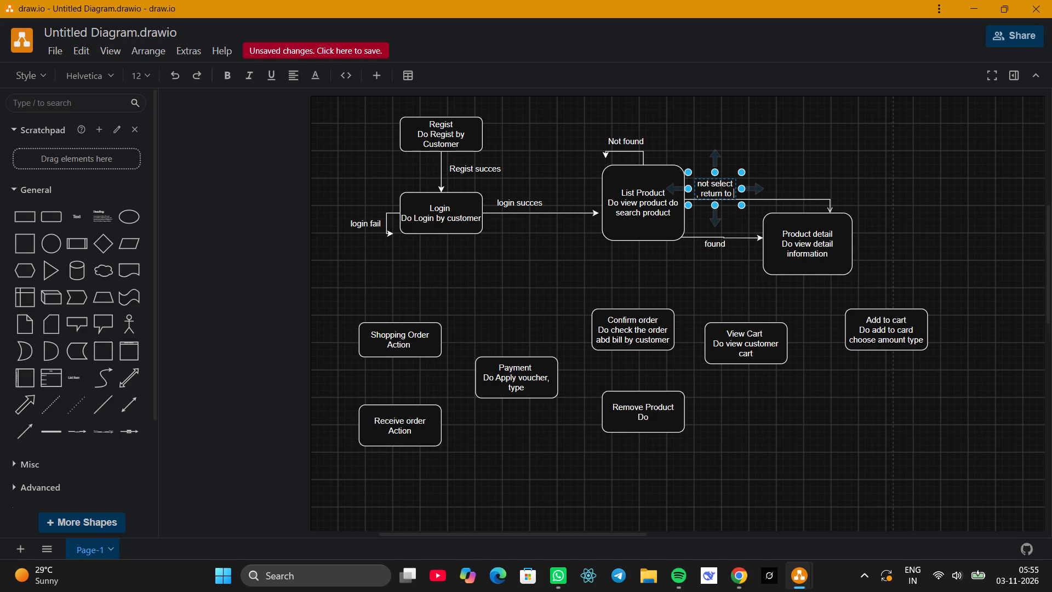
text(chodd)
key(BackSpace)
key(BackSpace)
text(sse)
key(space)
text(another product)
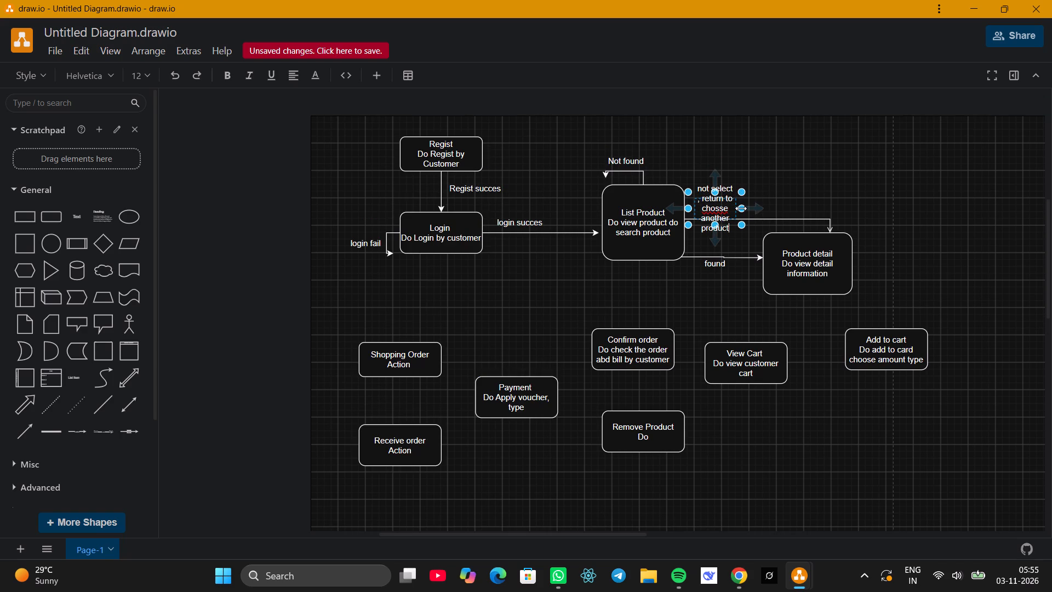
drag(741, 208, 826, 209)
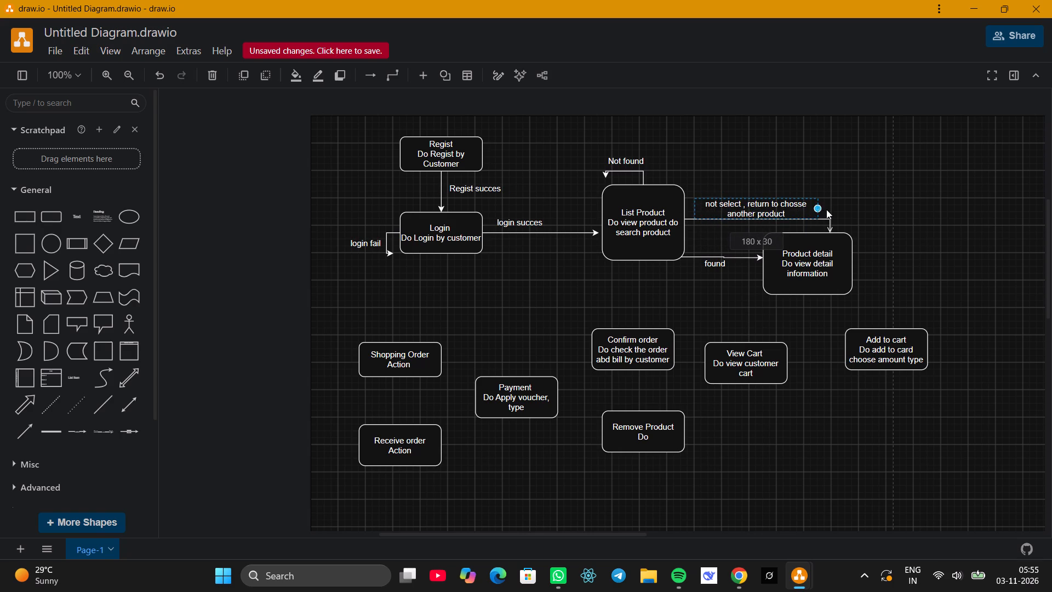
drag(826, 209, 864, 208)
click(963, 215)
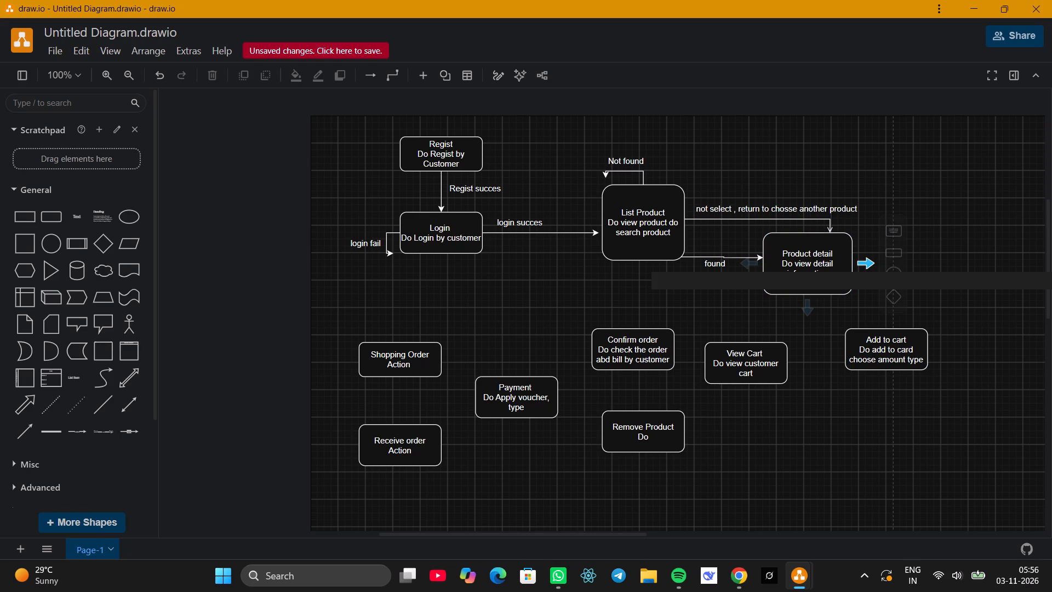
Draw an elbow arrow from the right side of Product detail down to just above the Add to cart box.
drag(861, 264, 892, 318)
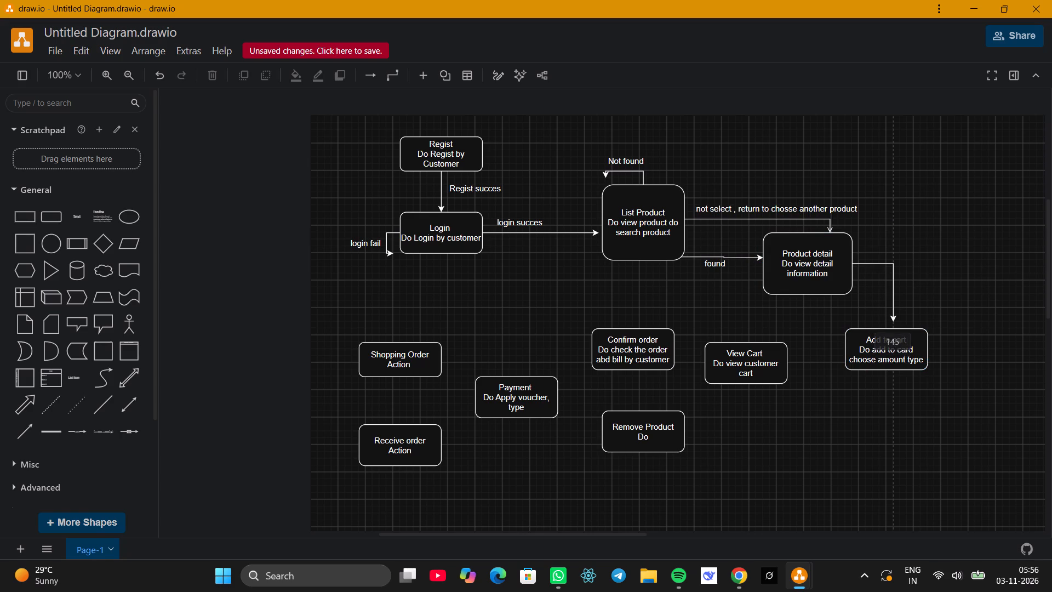
drag(892, 318, 893, 322)
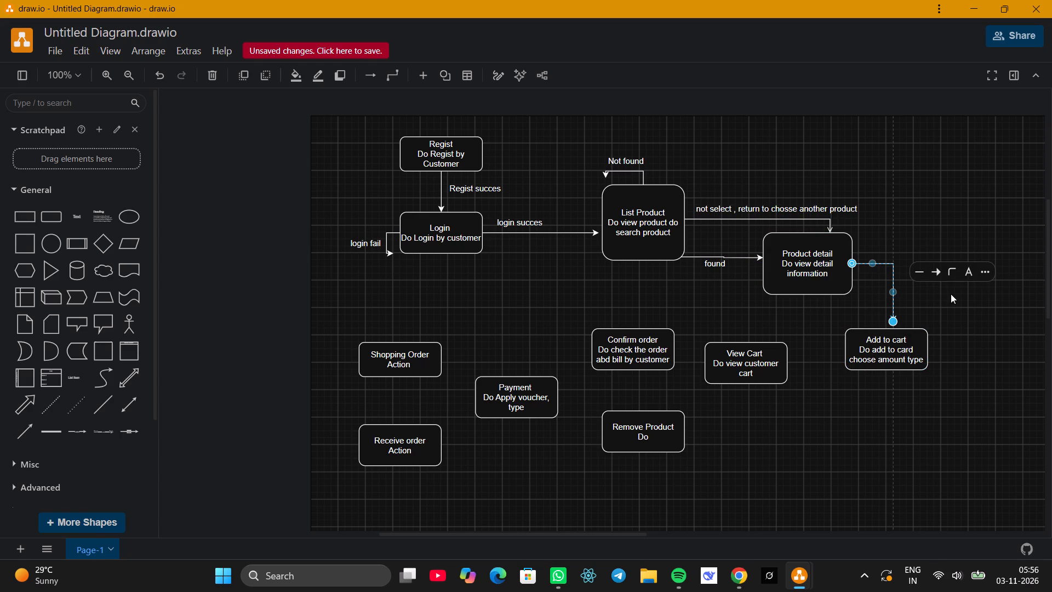
click(951, 294)
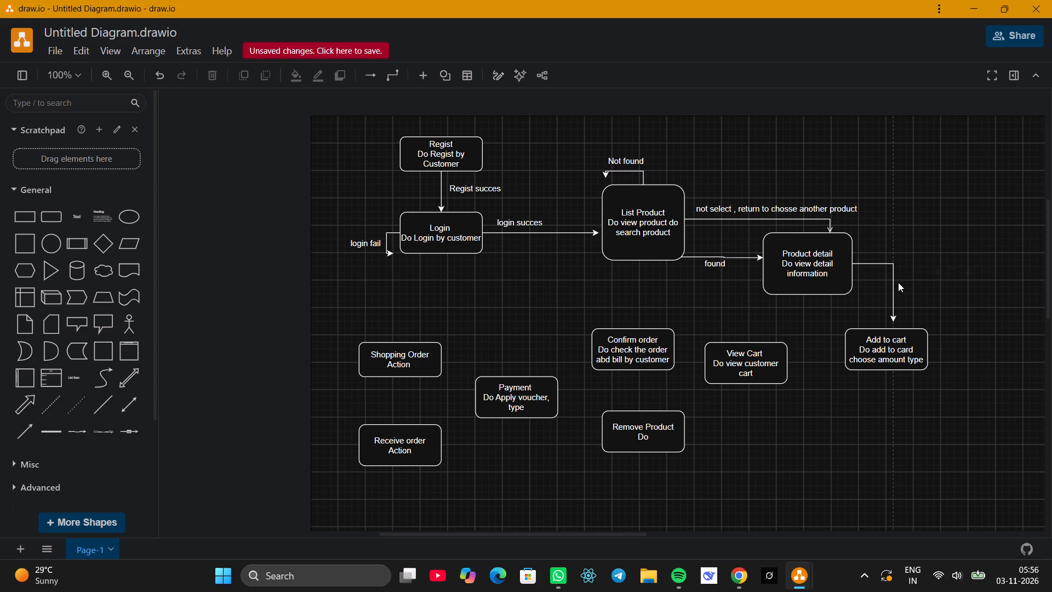
Add the text label "Select" above the horizontal part of the Product detail-to-Add to cart arrow.
double_click(876, 254)
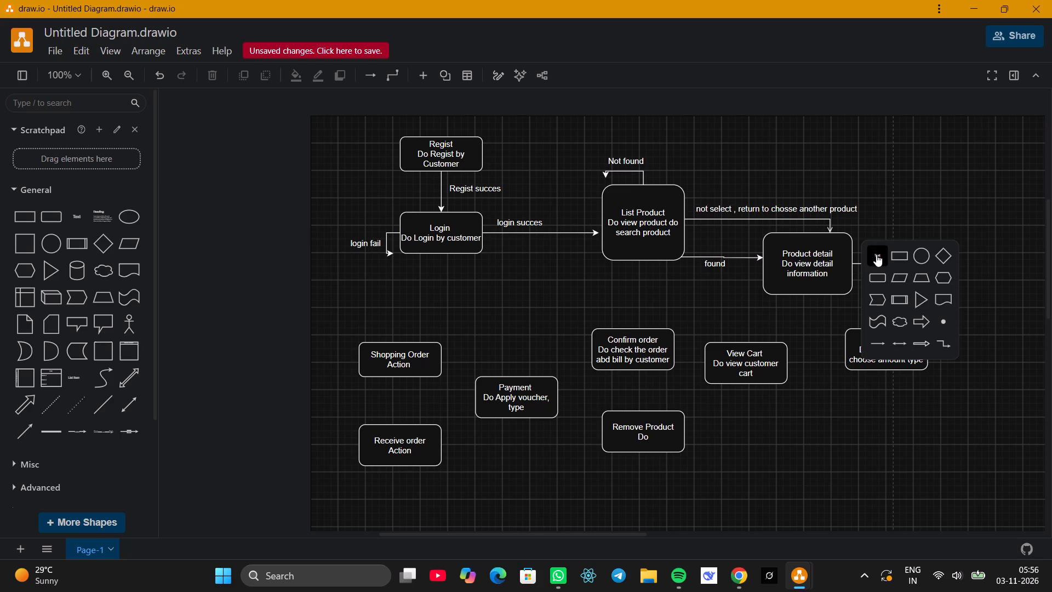
click(876, 254)
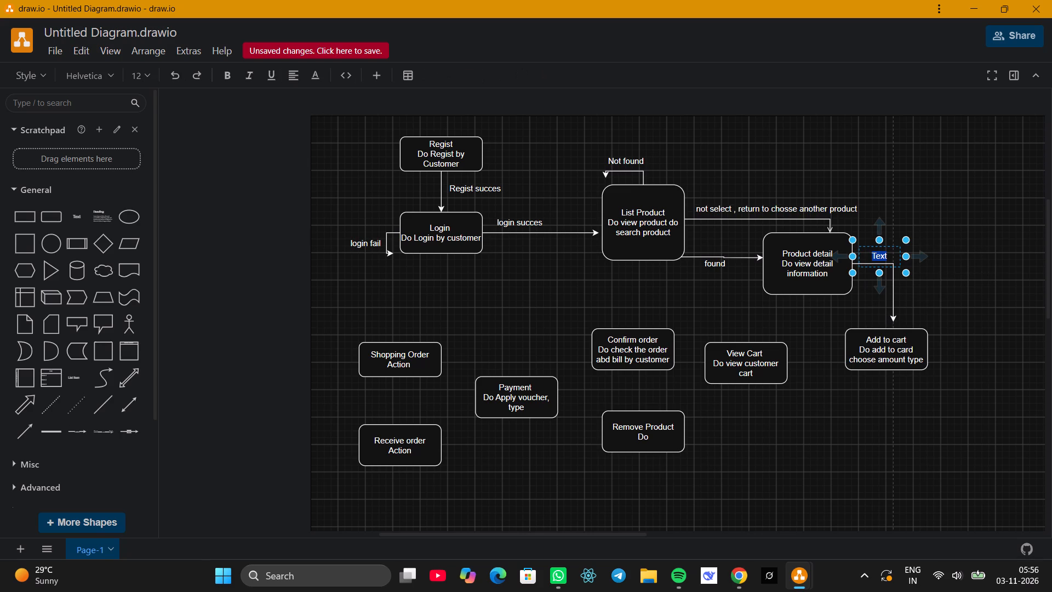
text(Select)
click(959, 240)
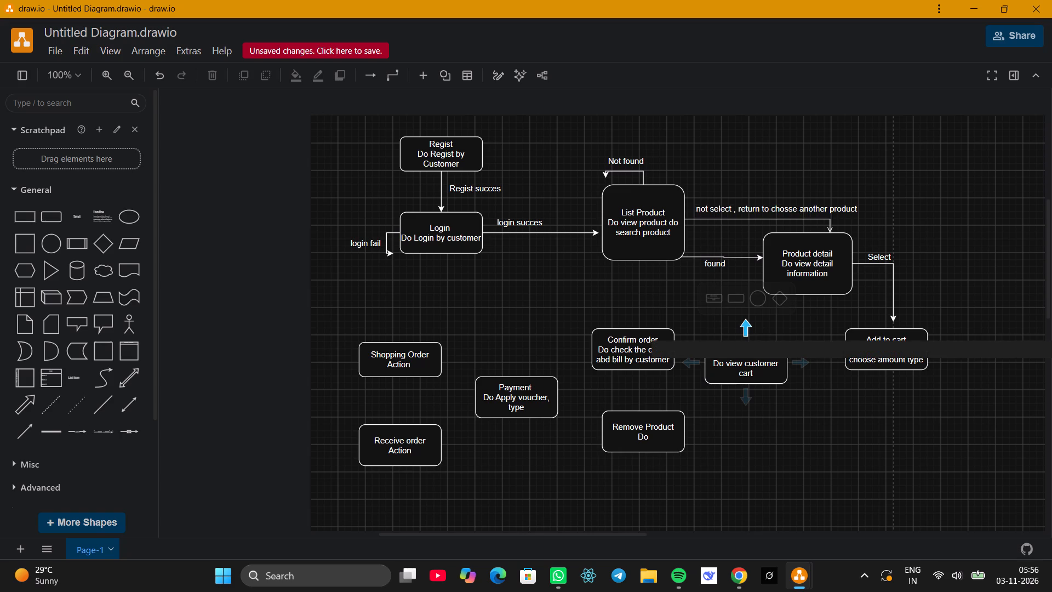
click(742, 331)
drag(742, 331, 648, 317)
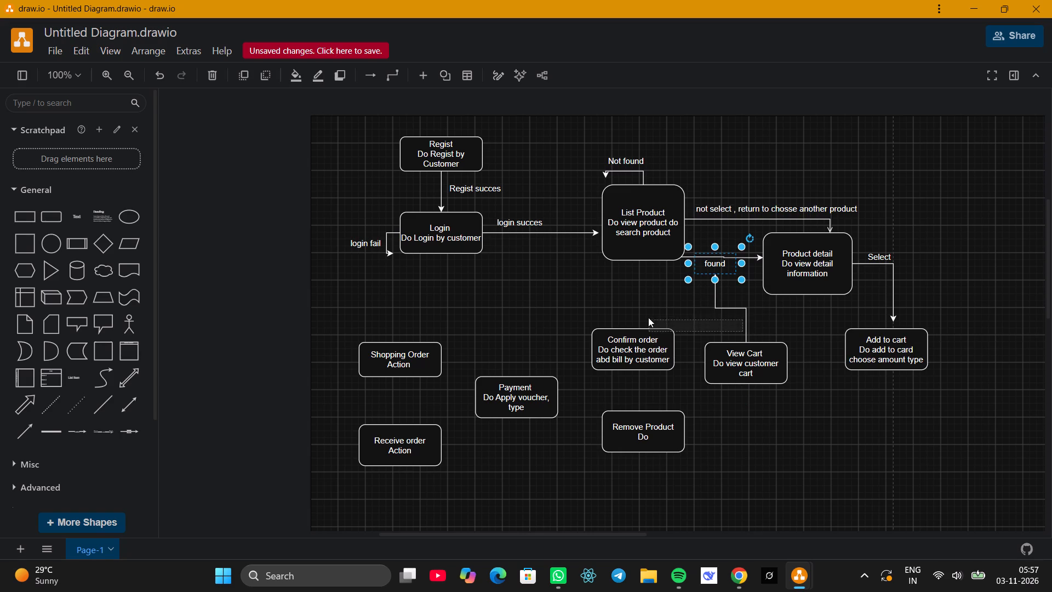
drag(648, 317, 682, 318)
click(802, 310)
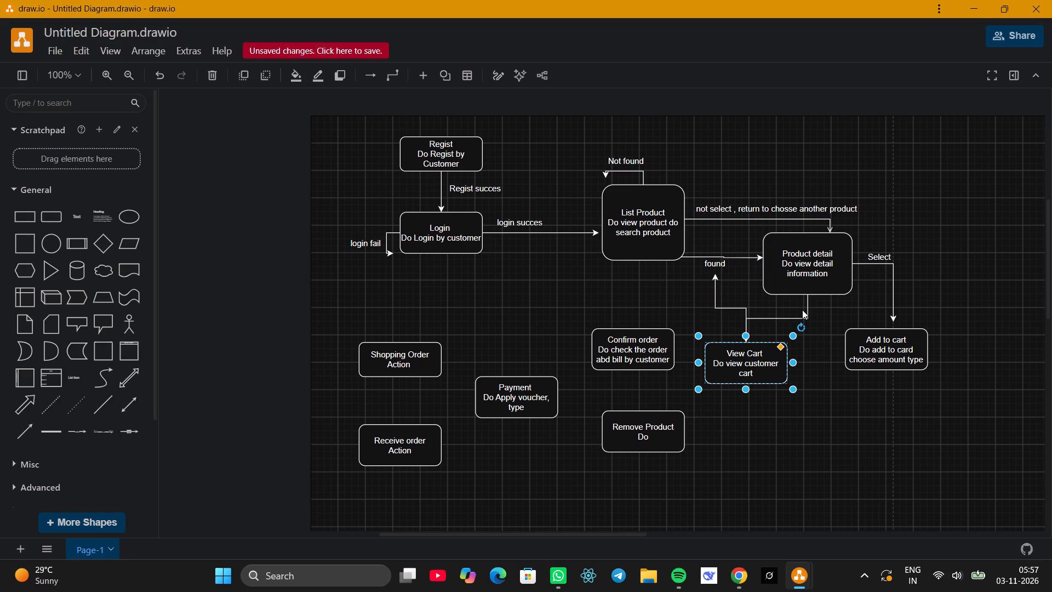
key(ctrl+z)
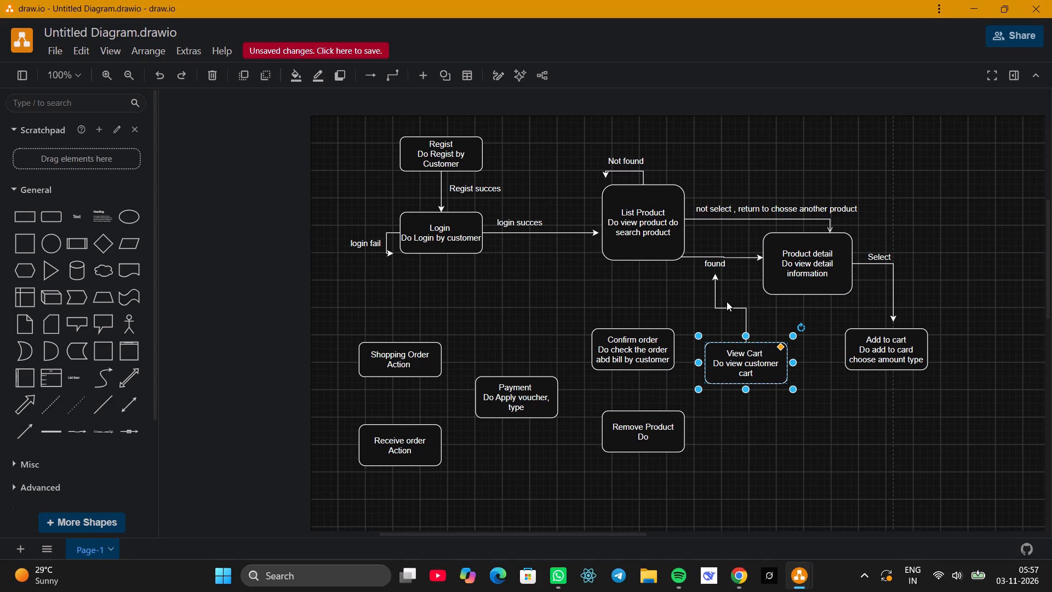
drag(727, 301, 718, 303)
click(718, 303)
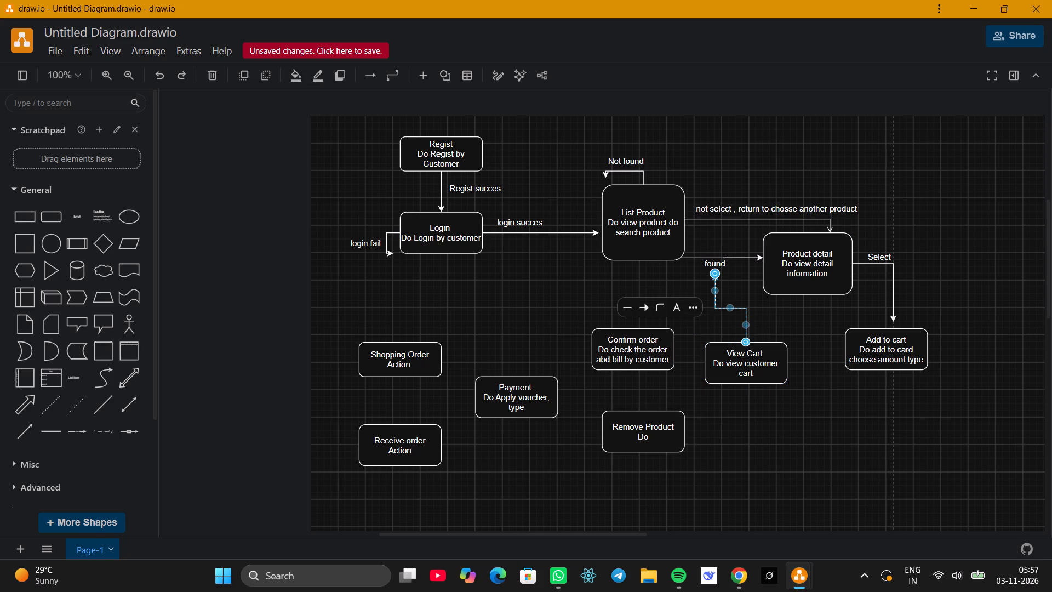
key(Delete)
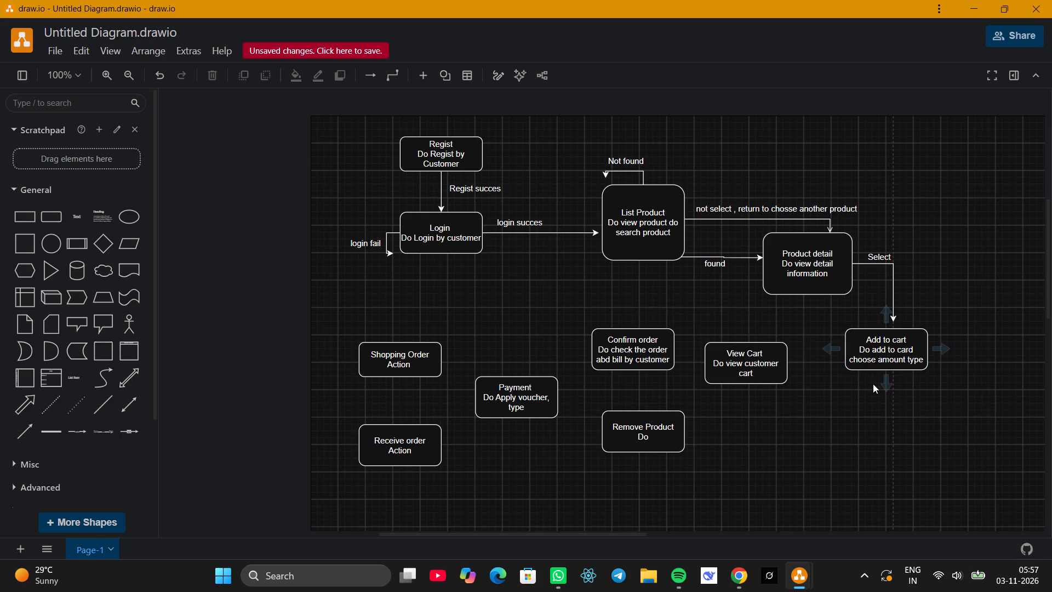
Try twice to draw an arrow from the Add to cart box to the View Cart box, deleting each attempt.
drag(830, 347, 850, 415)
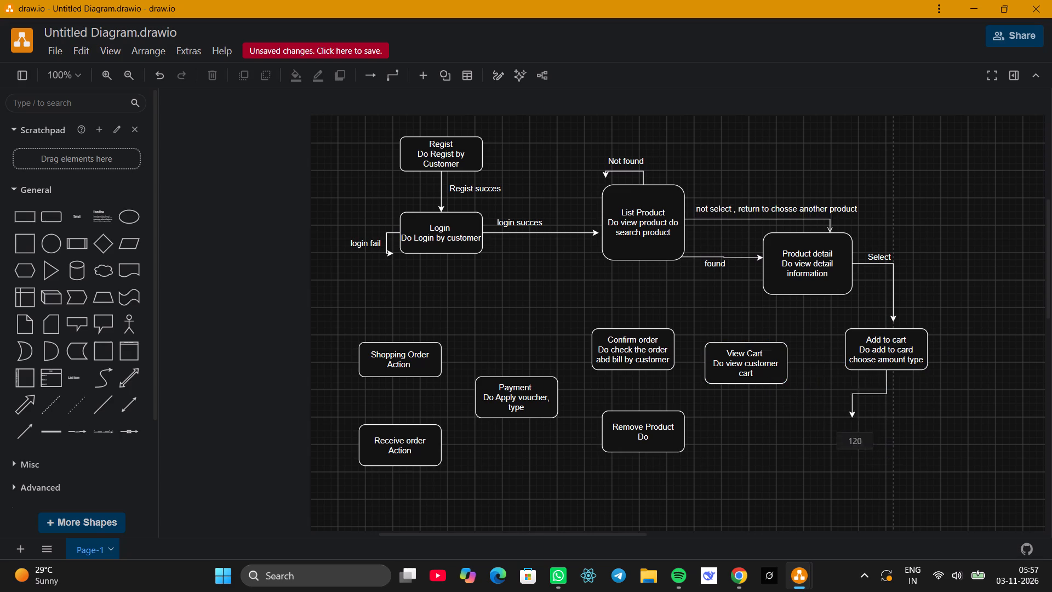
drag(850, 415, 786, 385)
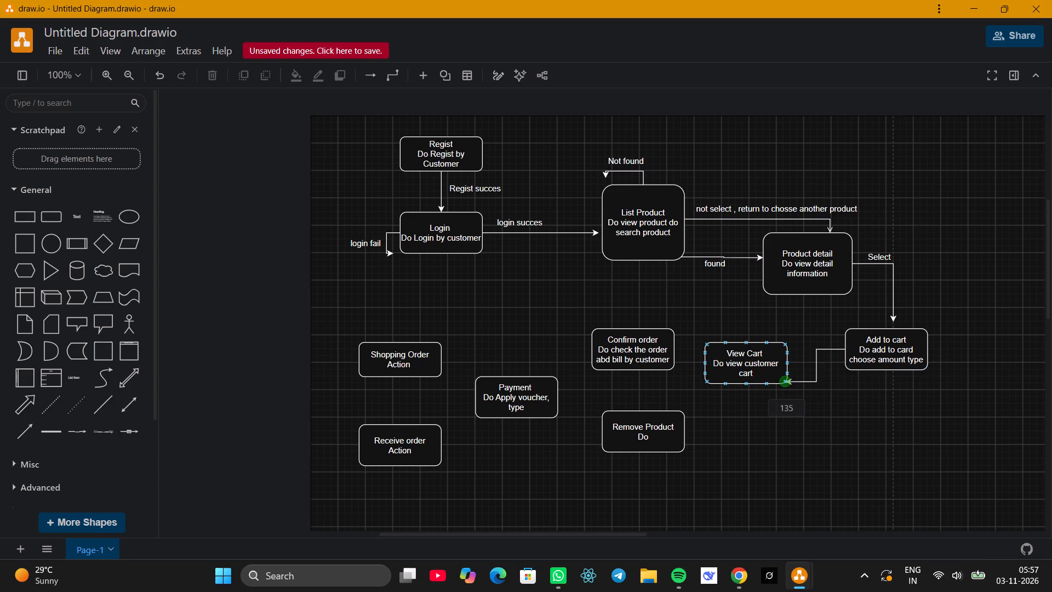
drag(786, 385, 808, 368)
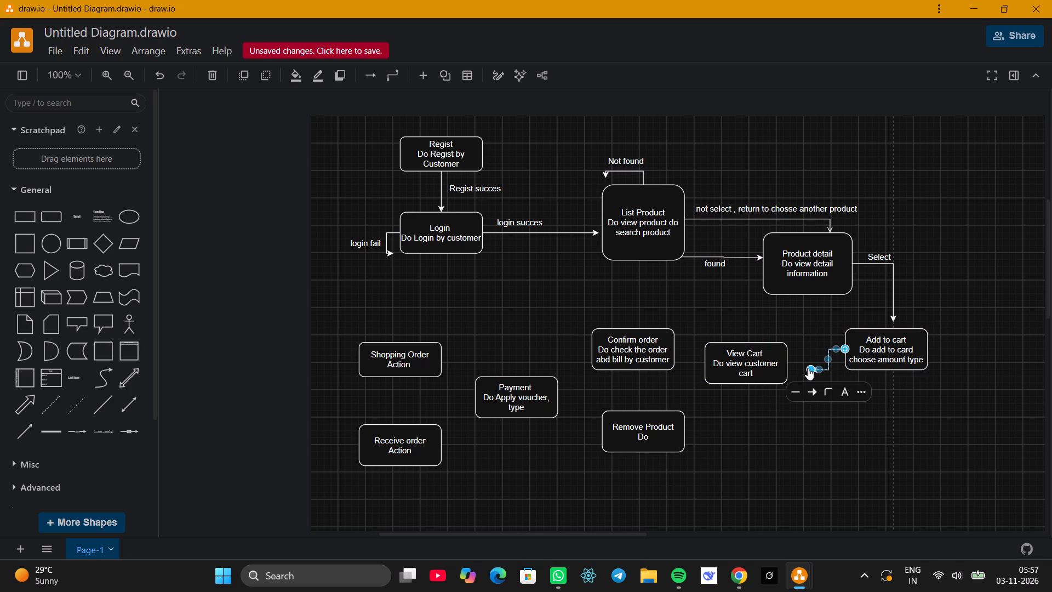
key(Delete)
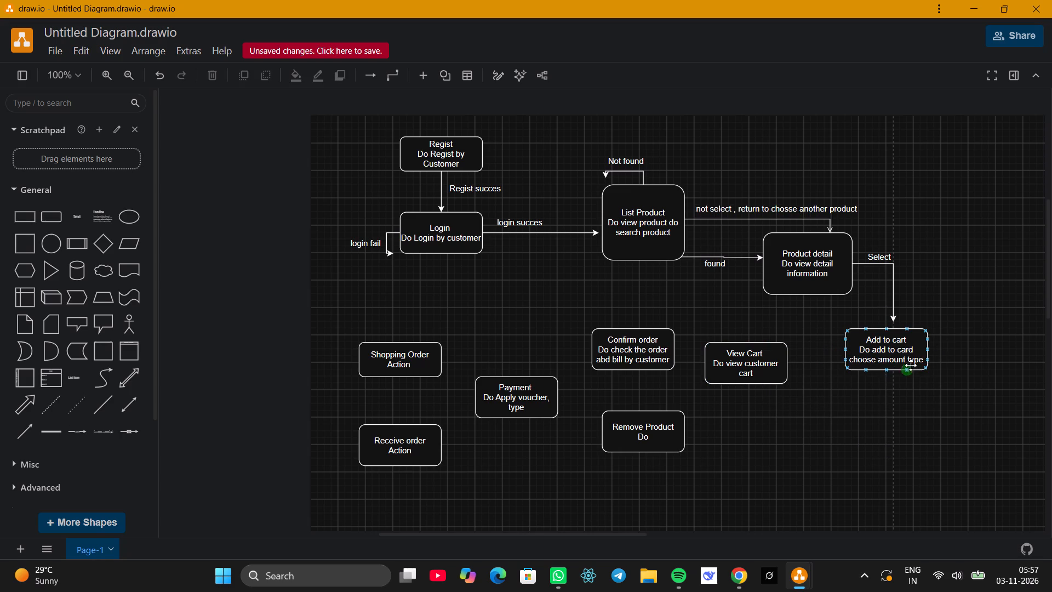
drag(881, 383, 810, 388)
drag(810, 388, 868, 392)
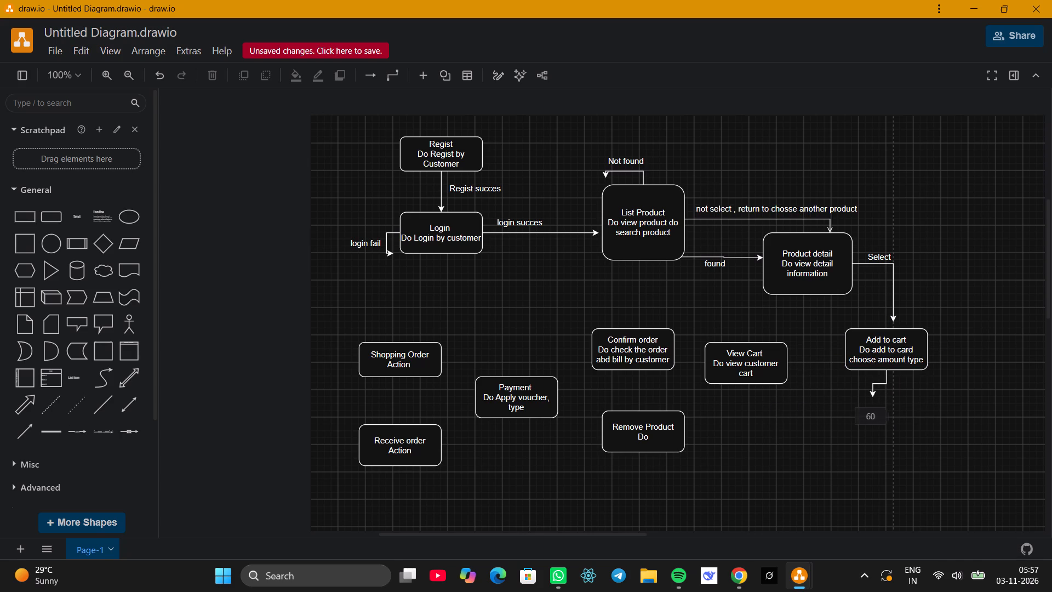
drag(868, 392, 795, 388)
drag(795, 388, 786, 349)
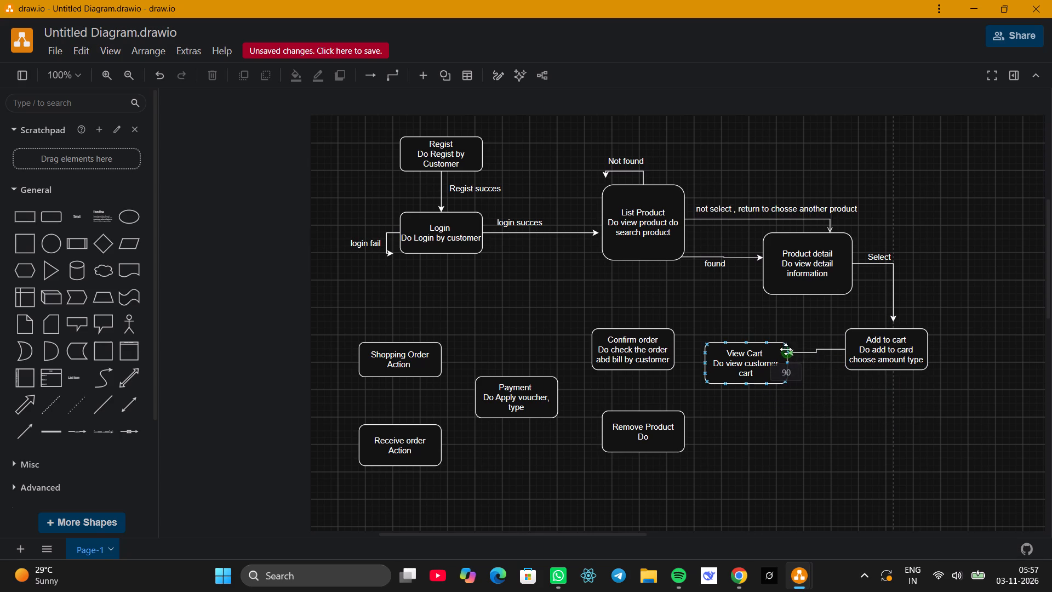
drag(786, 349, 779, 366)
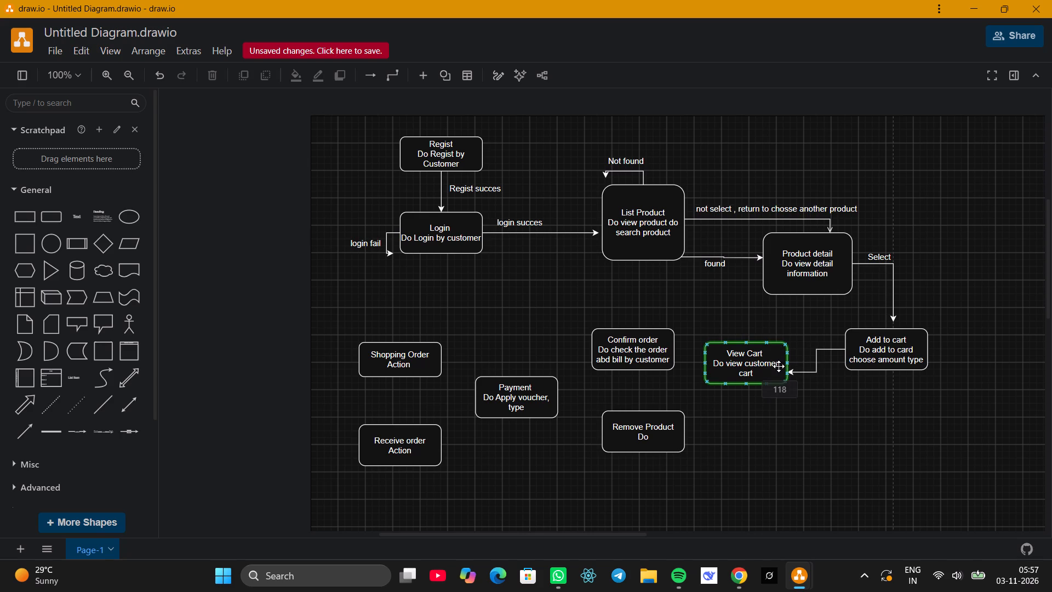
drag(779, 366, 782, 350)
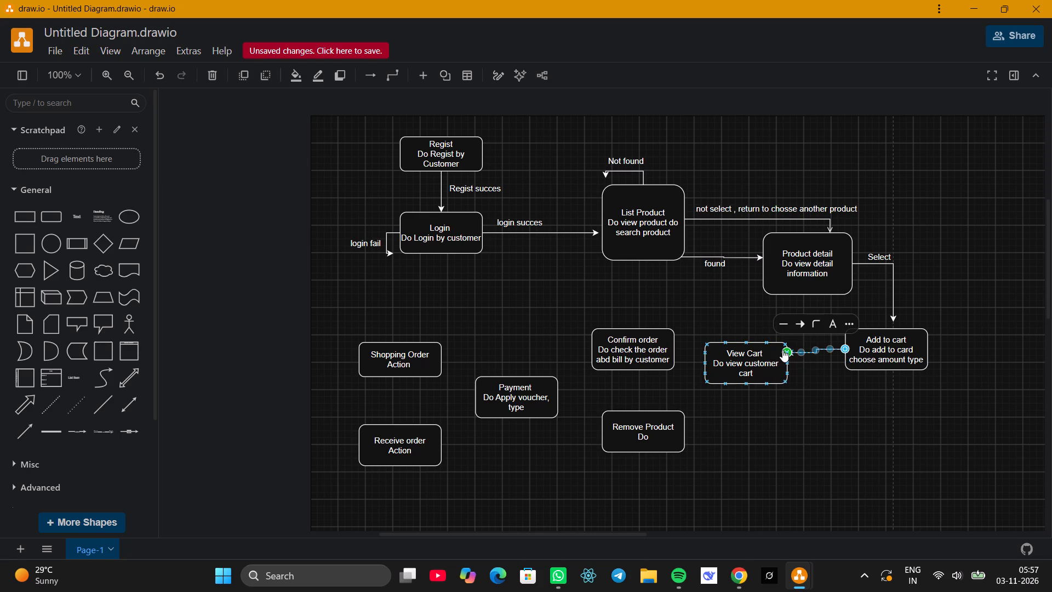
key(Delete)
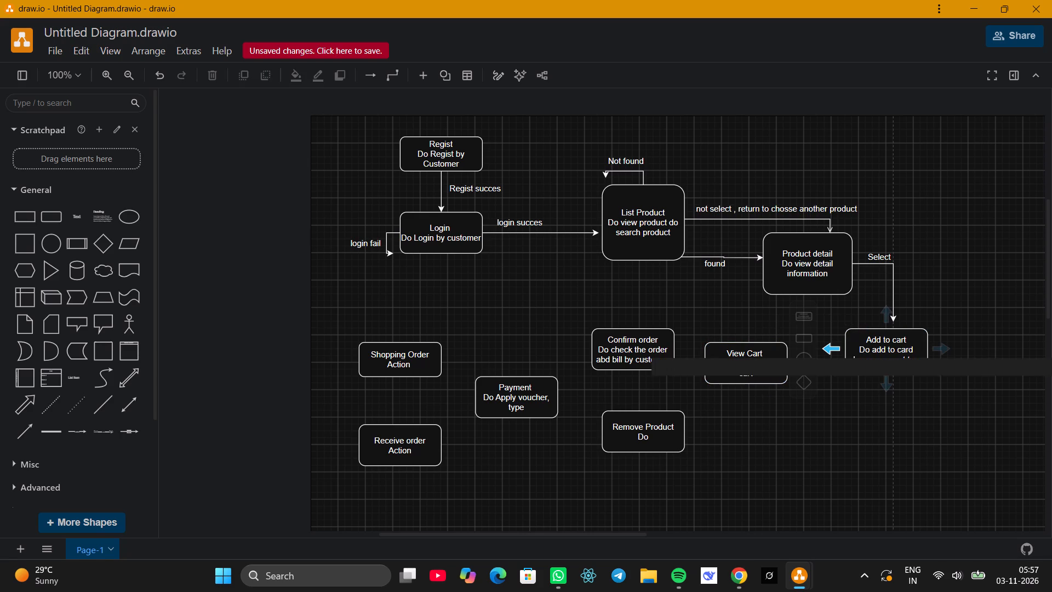
Draw an elbow arrow from the left side of the Add to cart box to the top of the View Cart box.
drag(835, 348, 790, 337)
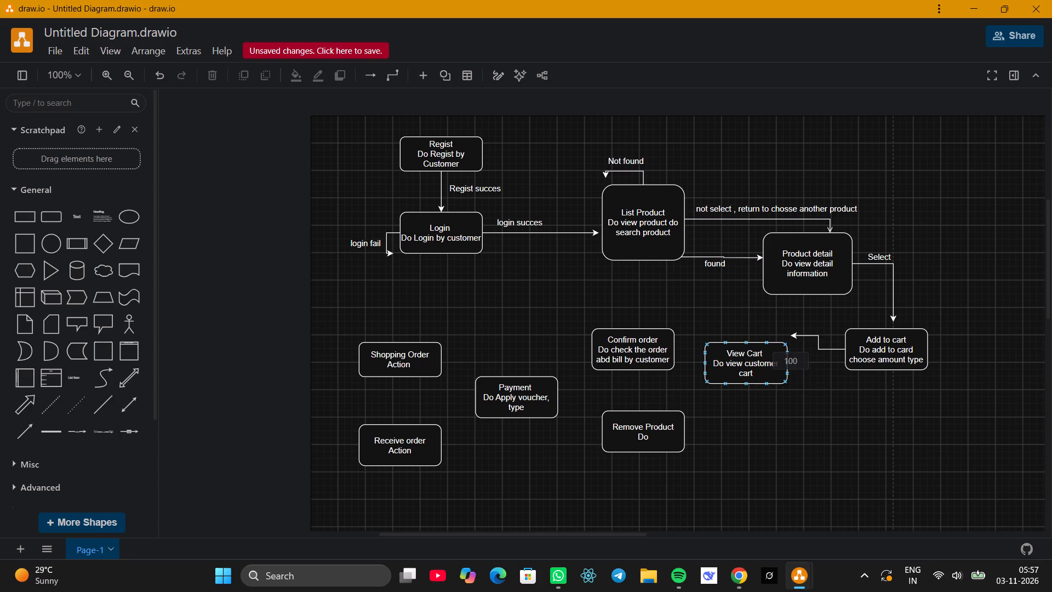
drag(790, 337, 784, 348)
drag(784, 348, 791, 326)
drag(791, 326, 750, 335)
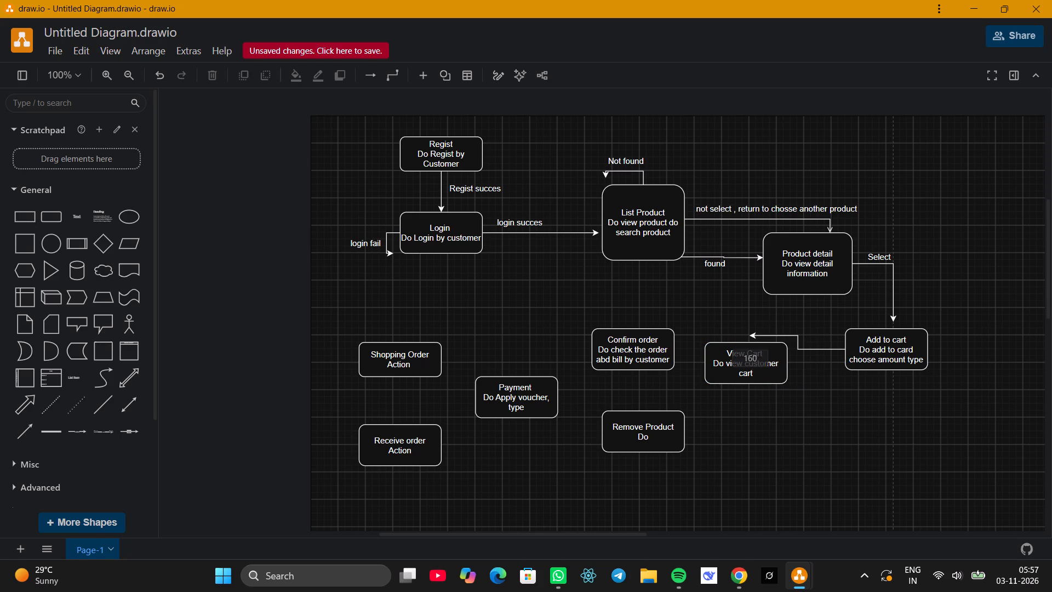
drag(750, 335, 752, 340)
click(875, 383)
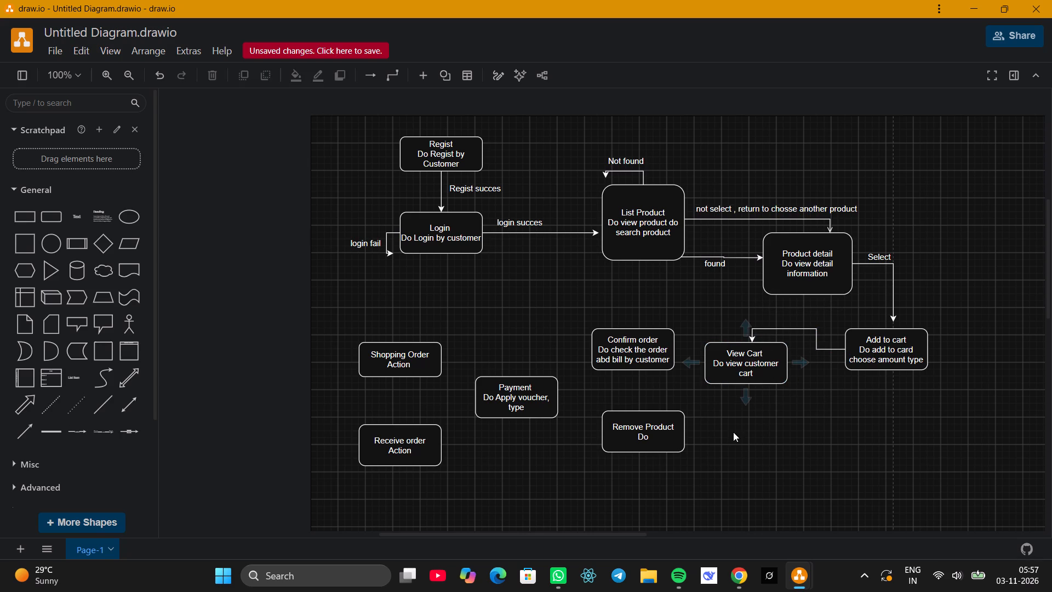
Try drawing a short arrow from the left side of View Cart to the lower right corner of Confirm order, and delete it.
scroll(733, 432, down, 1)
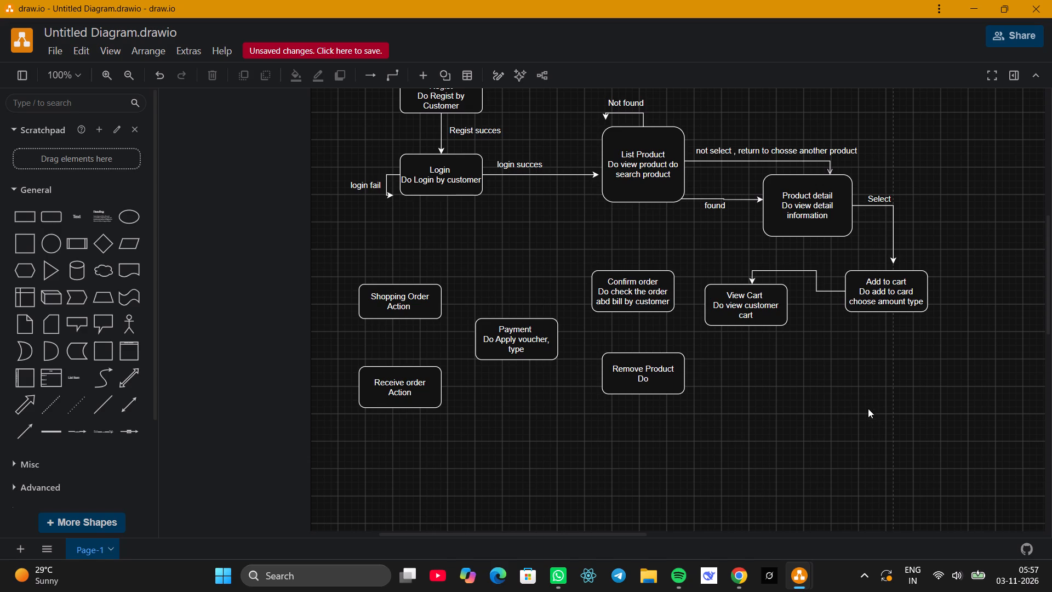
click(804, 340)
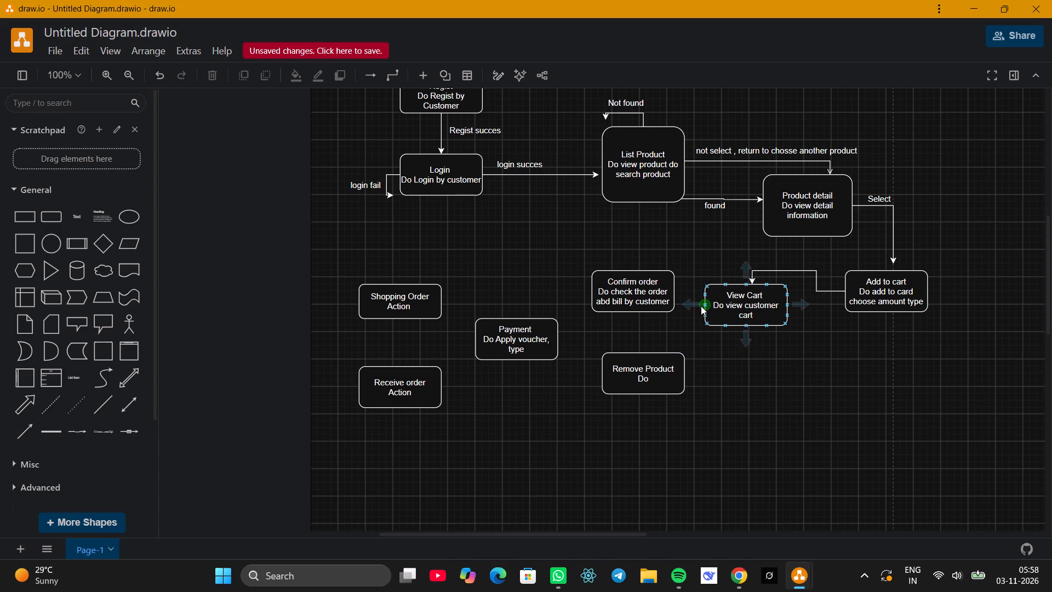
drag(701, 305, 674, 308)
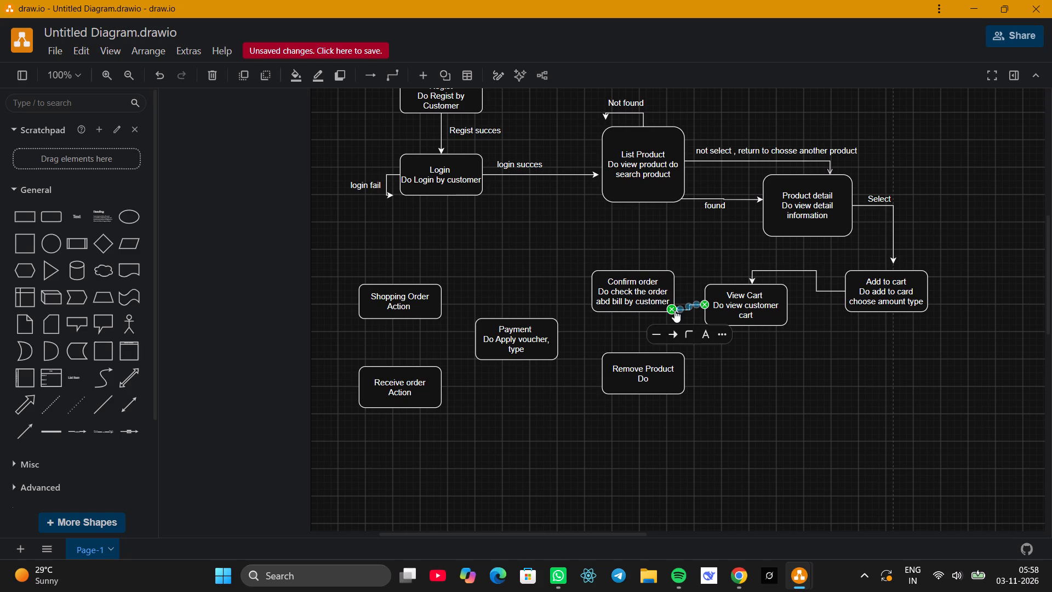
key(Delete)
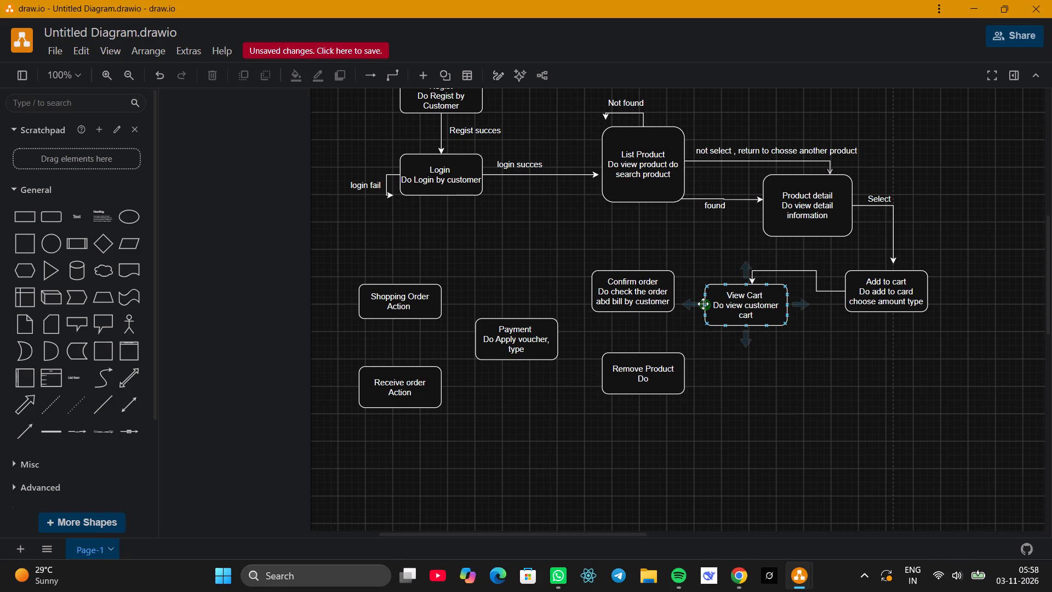
Draw an elbow arrow from the left side of View Cart up and over to the top of the Confirm order box.
drag(691, 303, 682, 300)
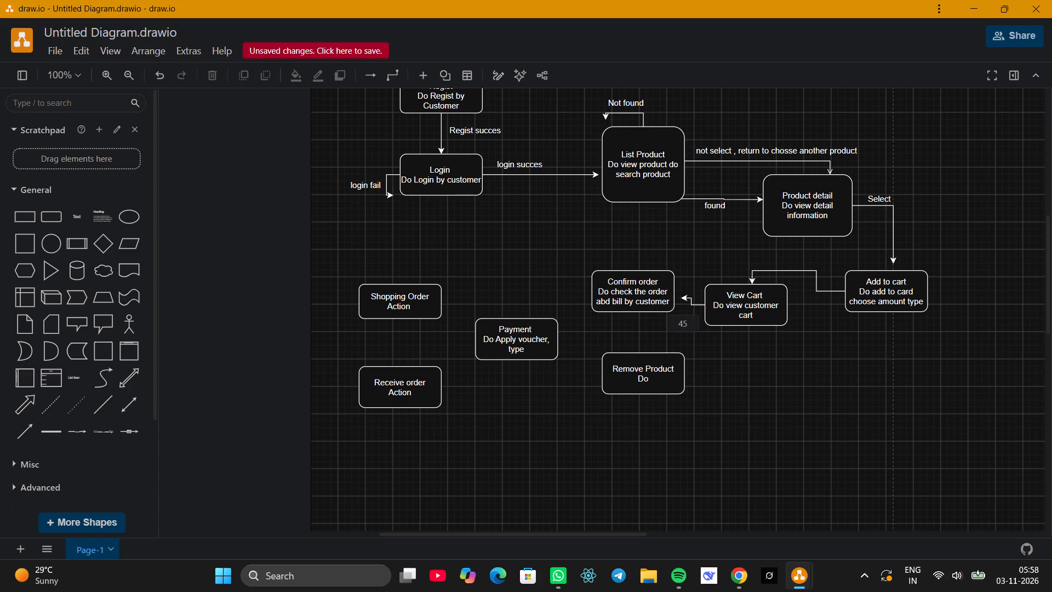
drag(682, 300, 672, 305)
drag(672, 305, 669, 287)
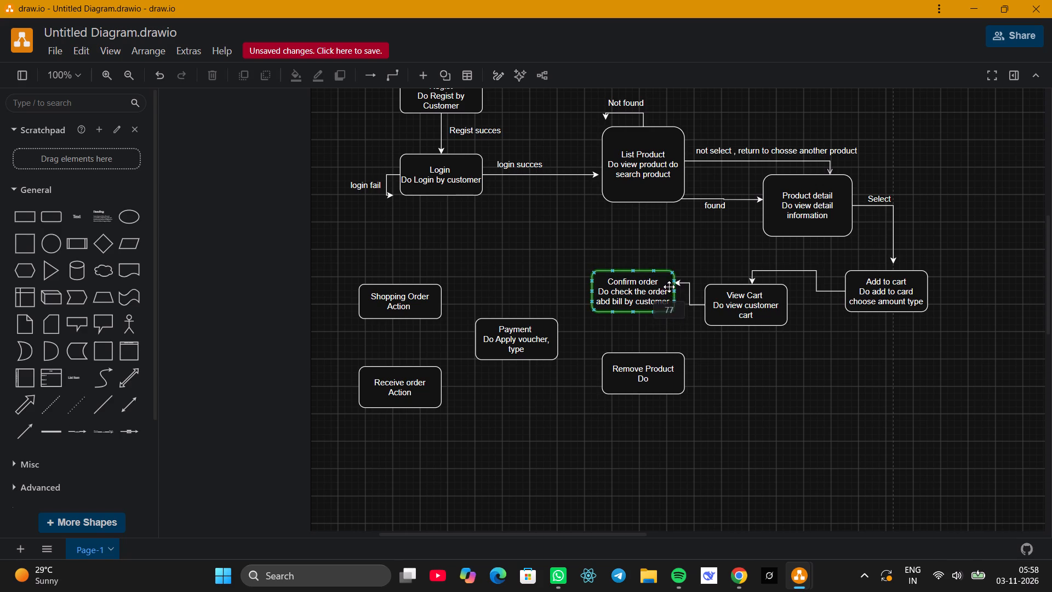
drag(669, 287, 647, 267)
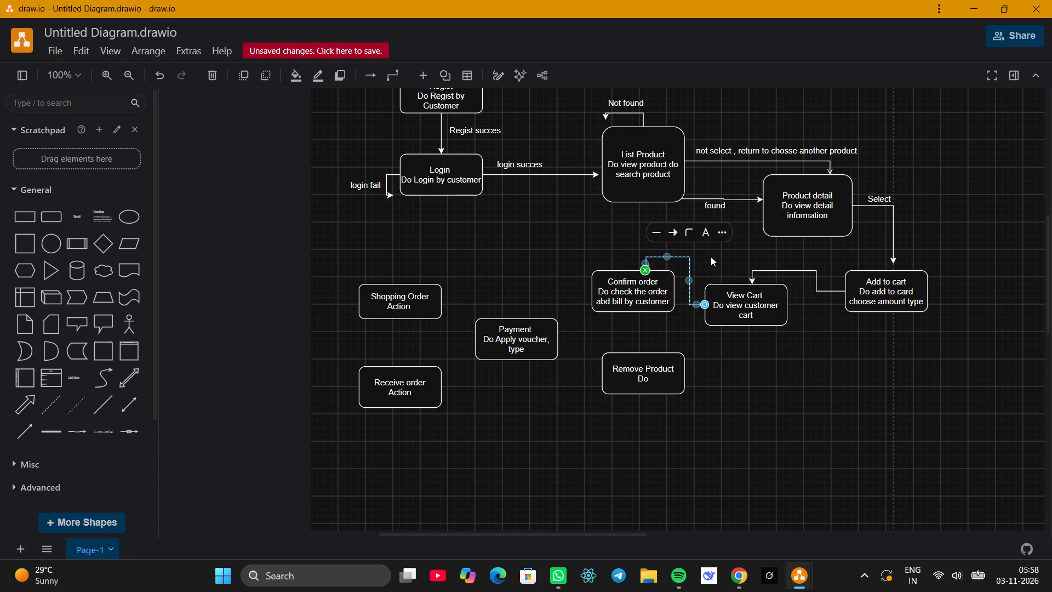
click(711, 257)
Add the text label "confirm" above the View Cart-to-Confirm order arrow.
double_click(651, 244)
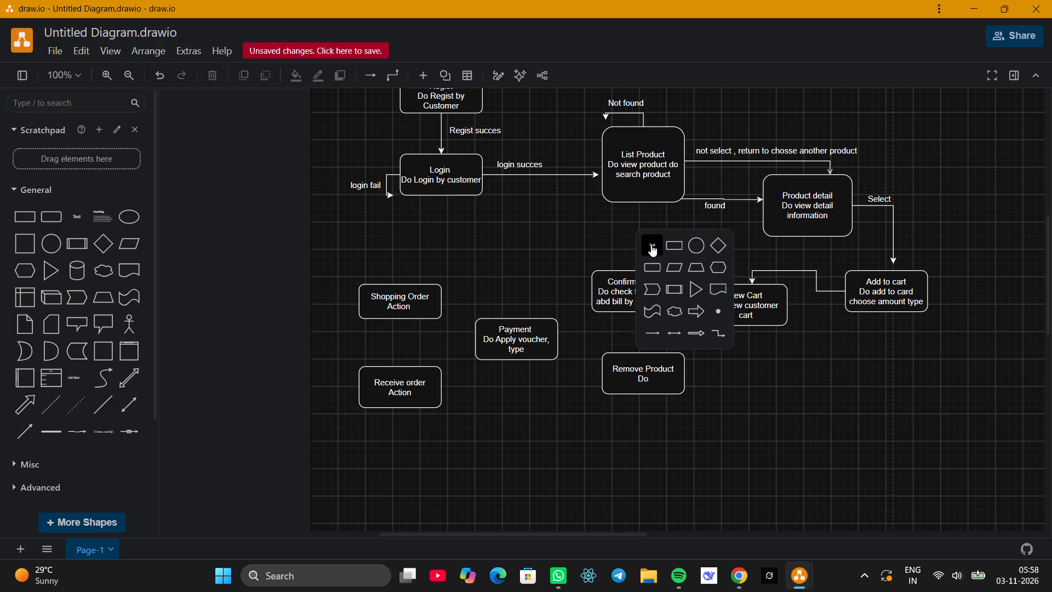
click(651, 244)
text(confirm)
click(590, 260)
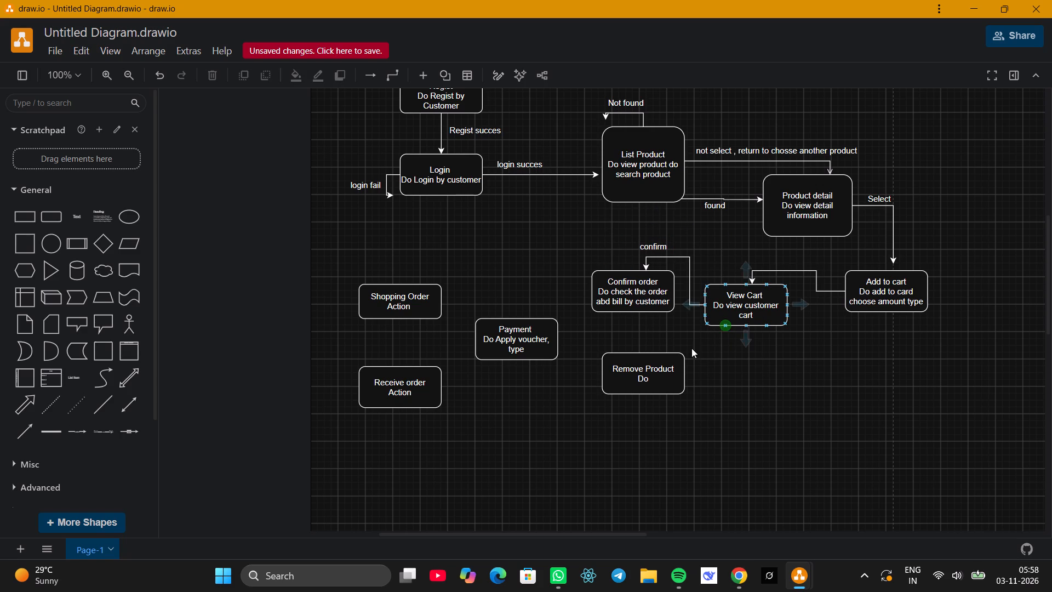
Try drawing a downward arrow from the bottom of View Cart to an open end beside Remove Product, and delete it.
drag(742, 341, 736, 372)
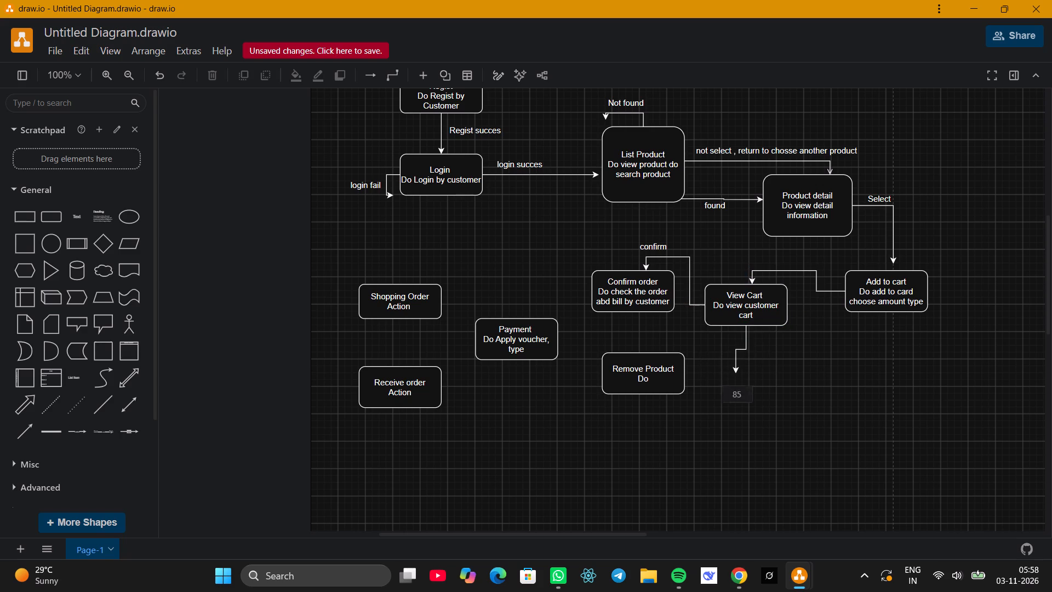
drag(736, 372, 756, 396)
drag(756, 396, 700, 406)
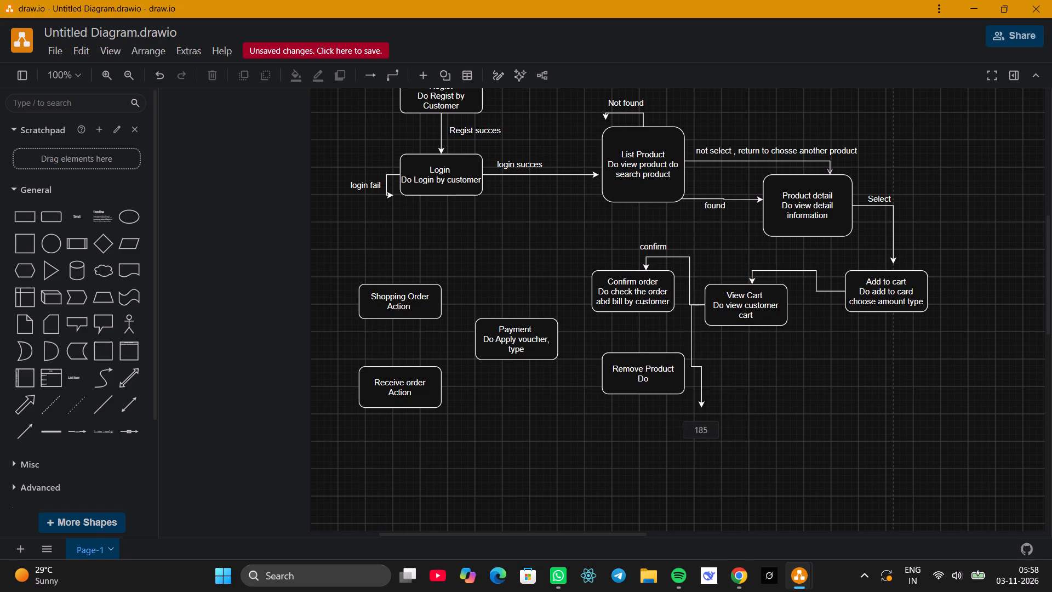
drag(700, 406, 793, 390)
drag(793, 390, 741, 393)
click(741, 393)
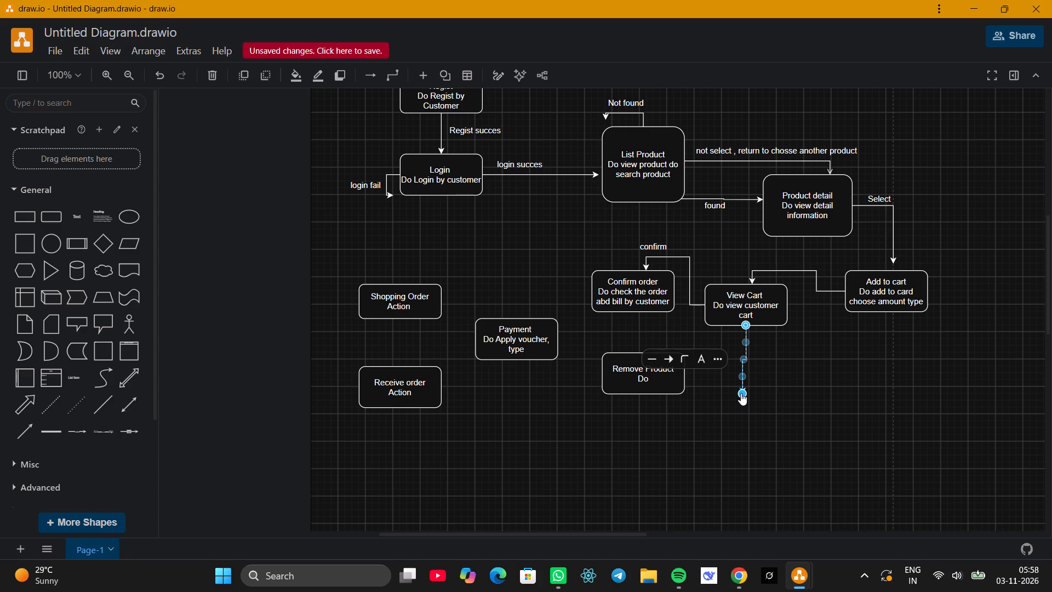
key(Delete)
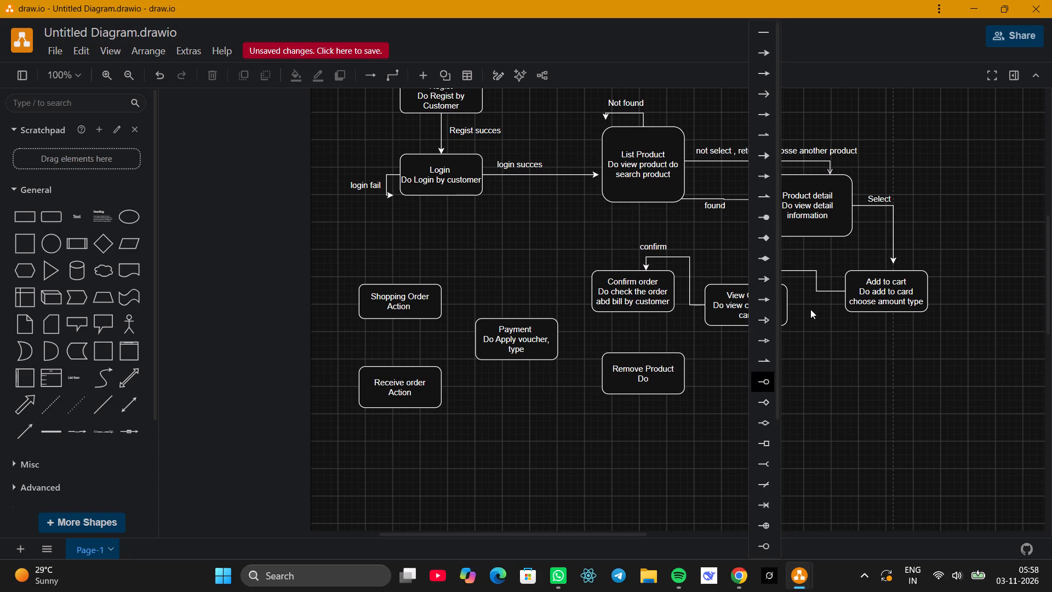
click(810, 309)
Draw a straight vertical arrow from the bottom of View Cart down to an open end beside the Remove Product box.
drag(801, 308, 800, 321)
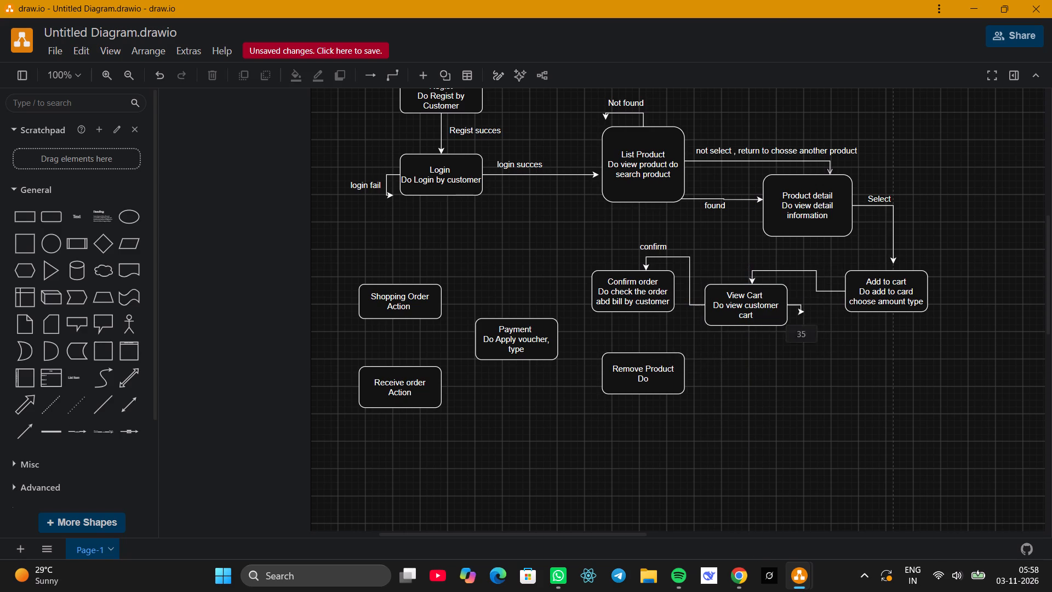
drag(800, 321, 688, 379)
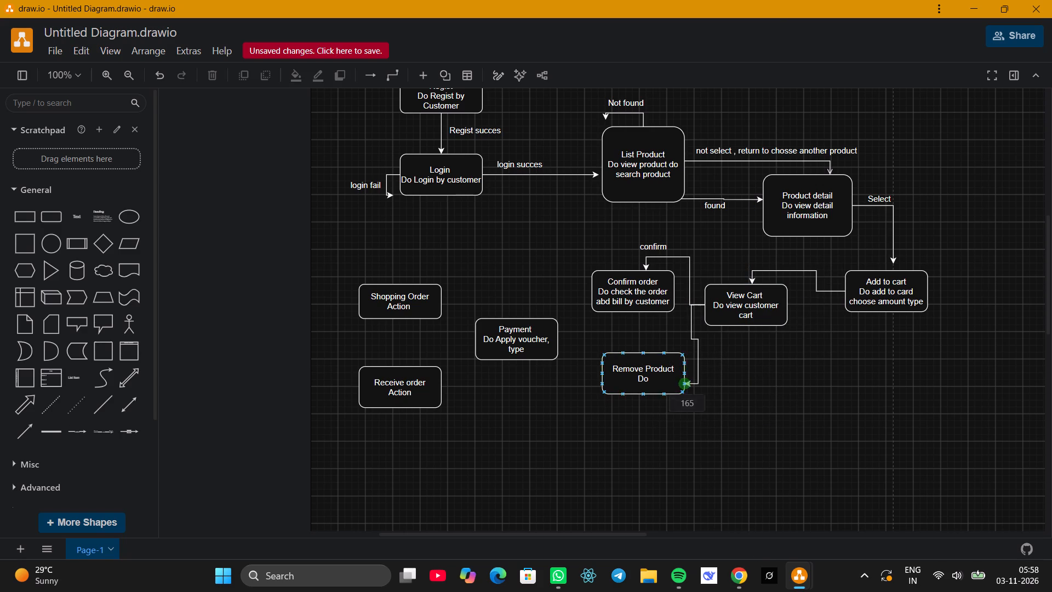
drag(688, 379, 740, 362)
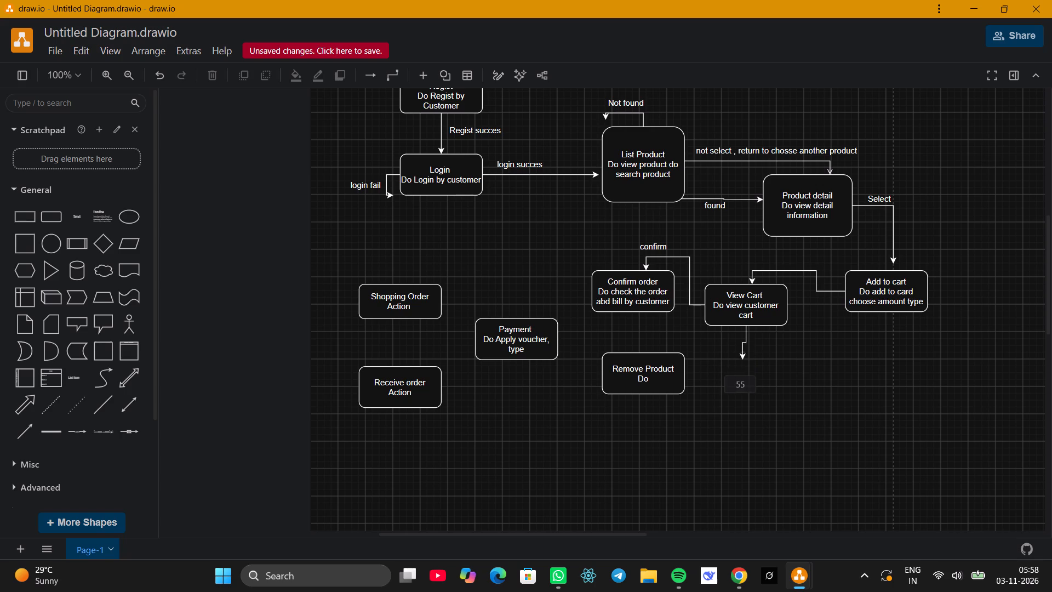
drag(740, 362, 748, 377)
drag(748, 377, 748, 381)
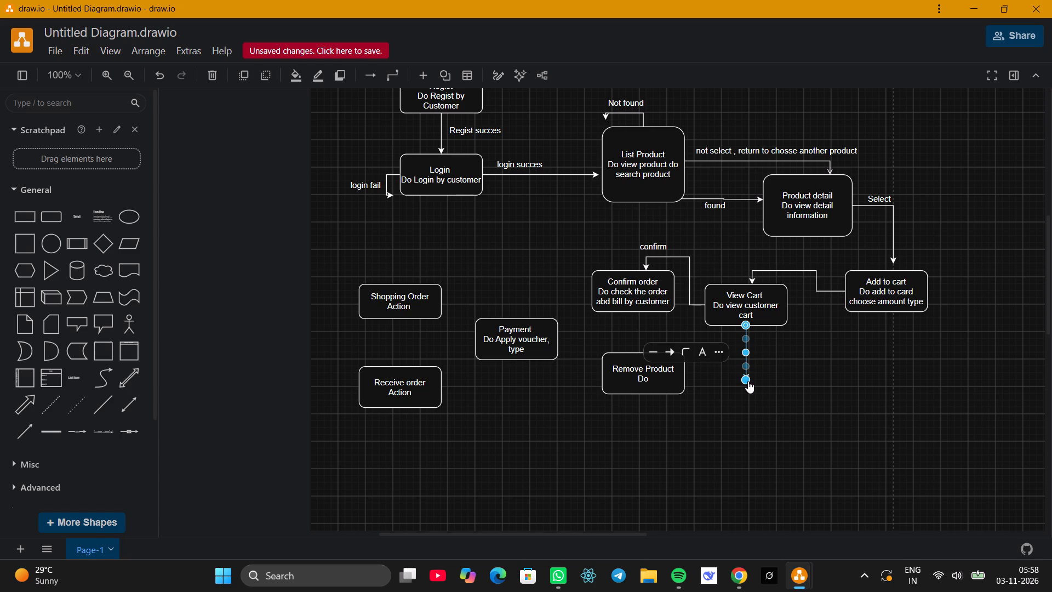
click(786, 368)
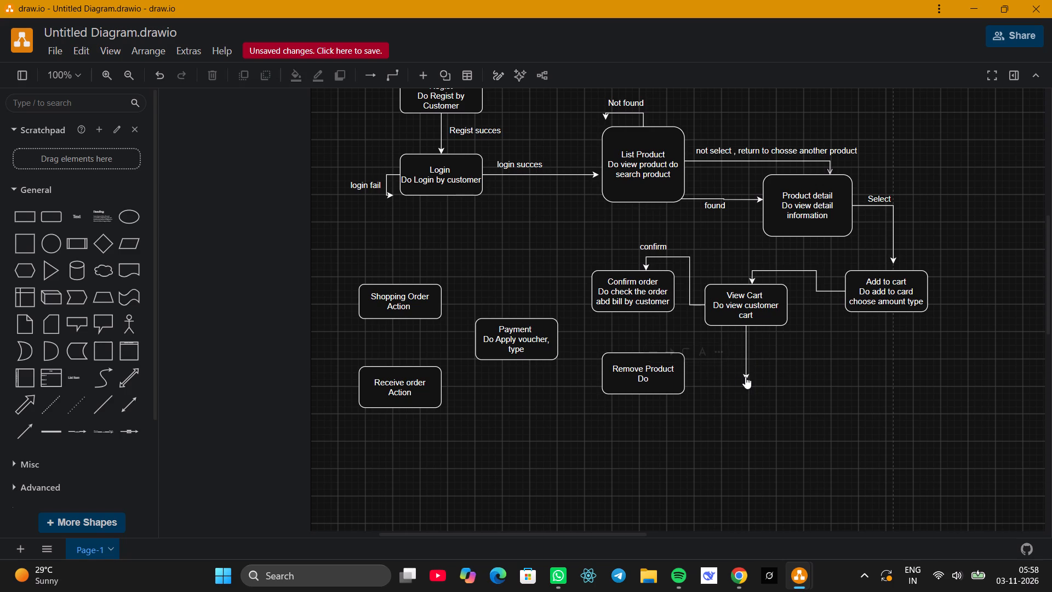
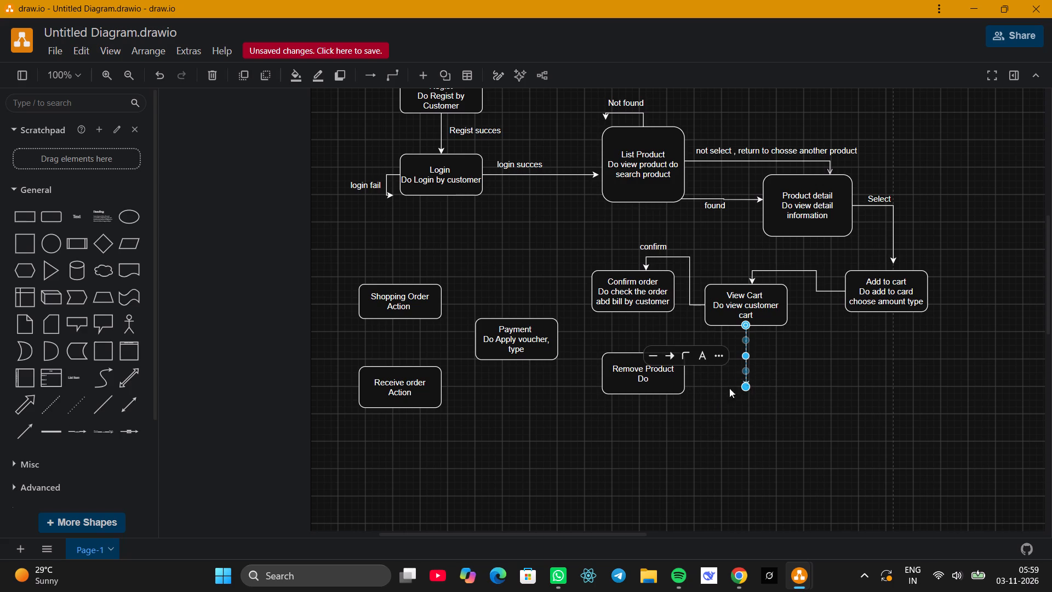
Move the Remove Product box below View Cart so it sits at the end of the downward arrow.
click(653, 386)
drag(653, 386, 744, 421)
click(860, 371)
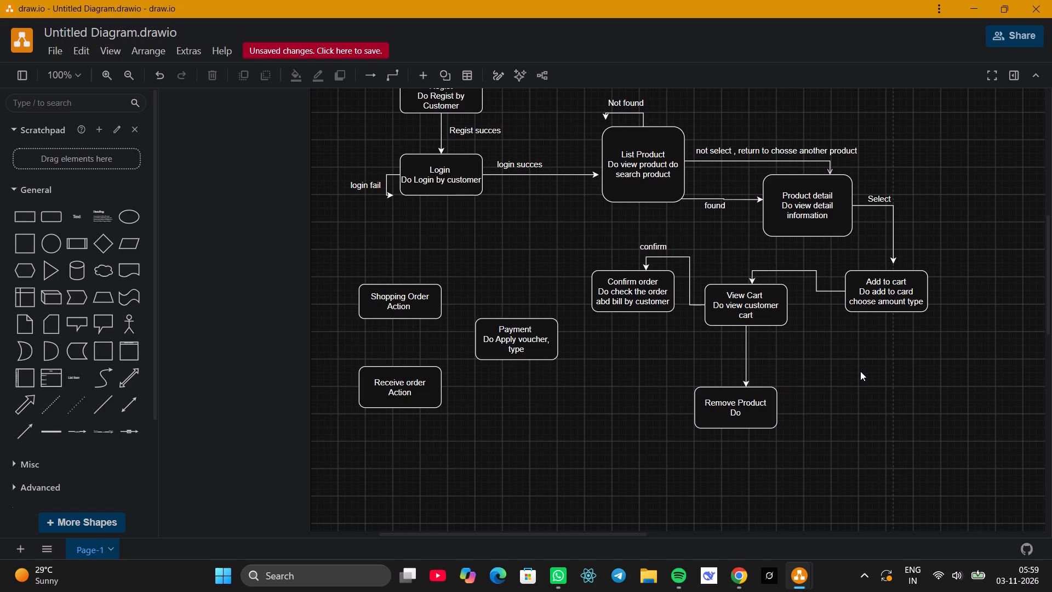
Add the text label "Cancel" just to the right of the View Cart-to-Remove Product arrow.
click(751, 354)
double_click(751, 354)
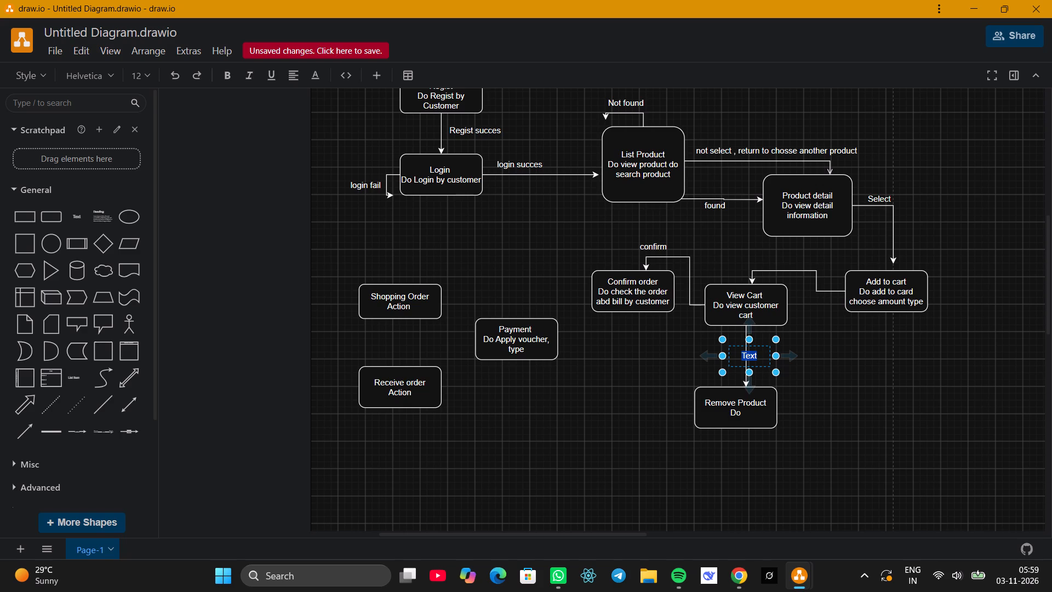
text(Cancel)
click(809, 345)
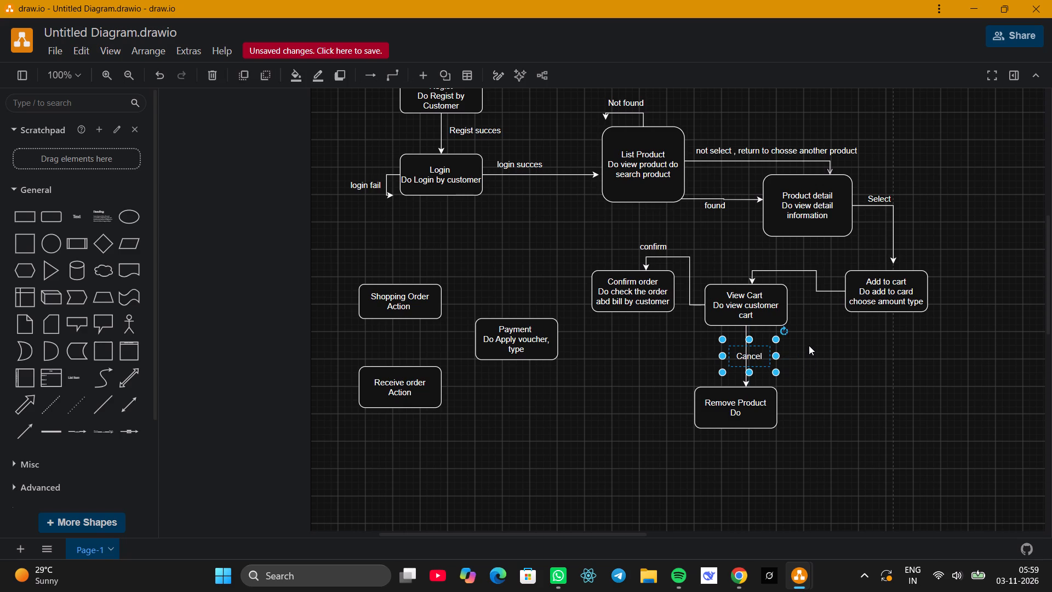
drag(743, 355, 752, 357)
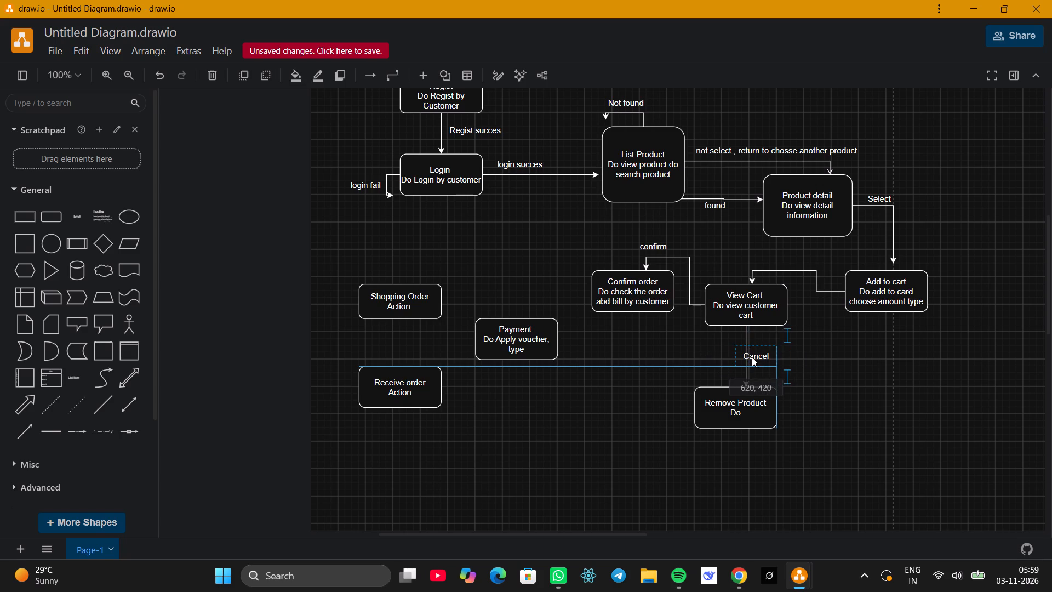
drag(752, 357, 759, 357)
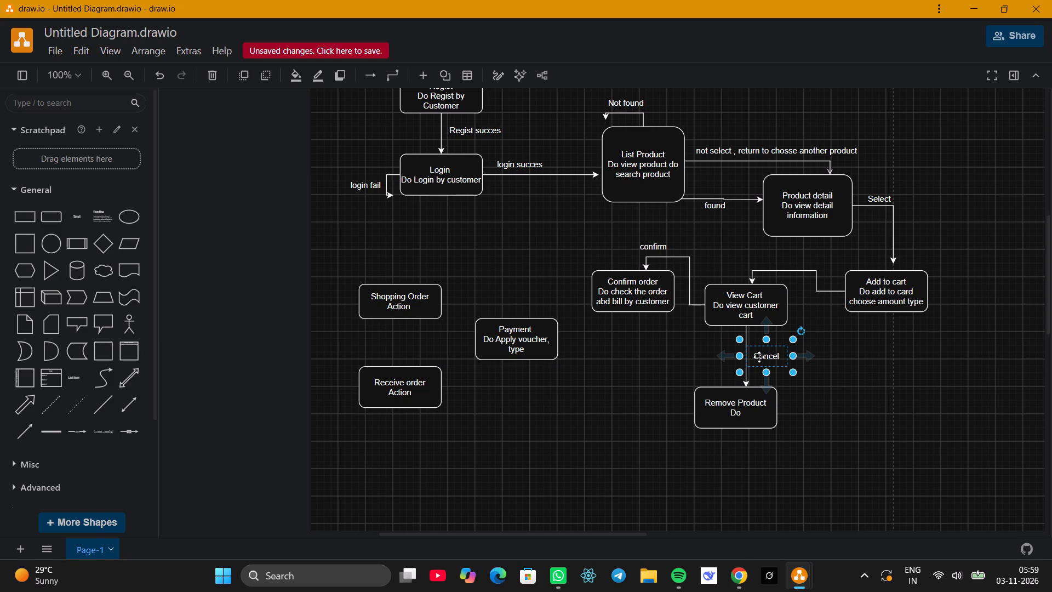
click(844, 381)
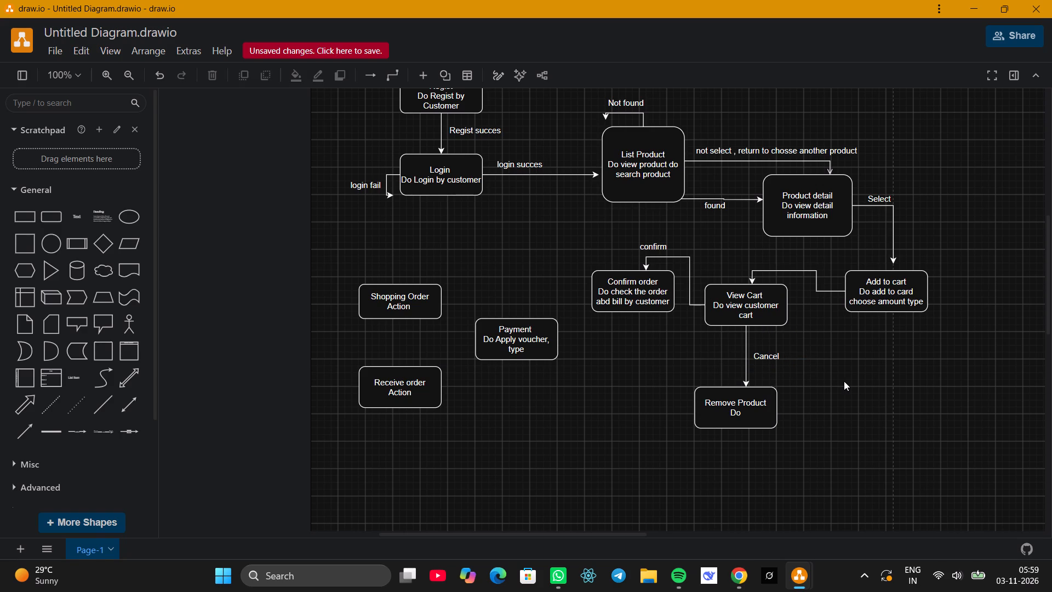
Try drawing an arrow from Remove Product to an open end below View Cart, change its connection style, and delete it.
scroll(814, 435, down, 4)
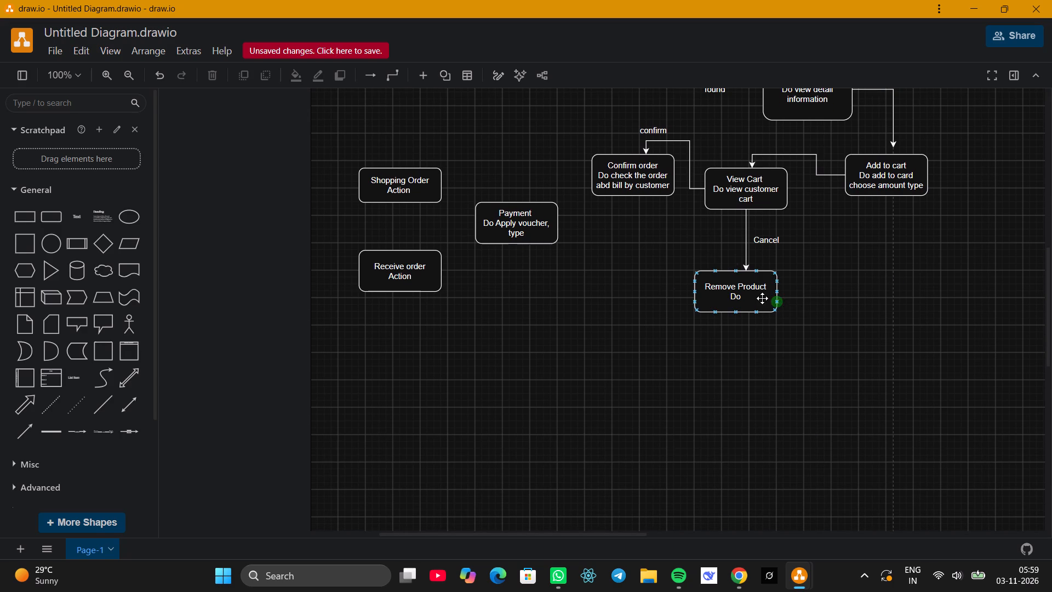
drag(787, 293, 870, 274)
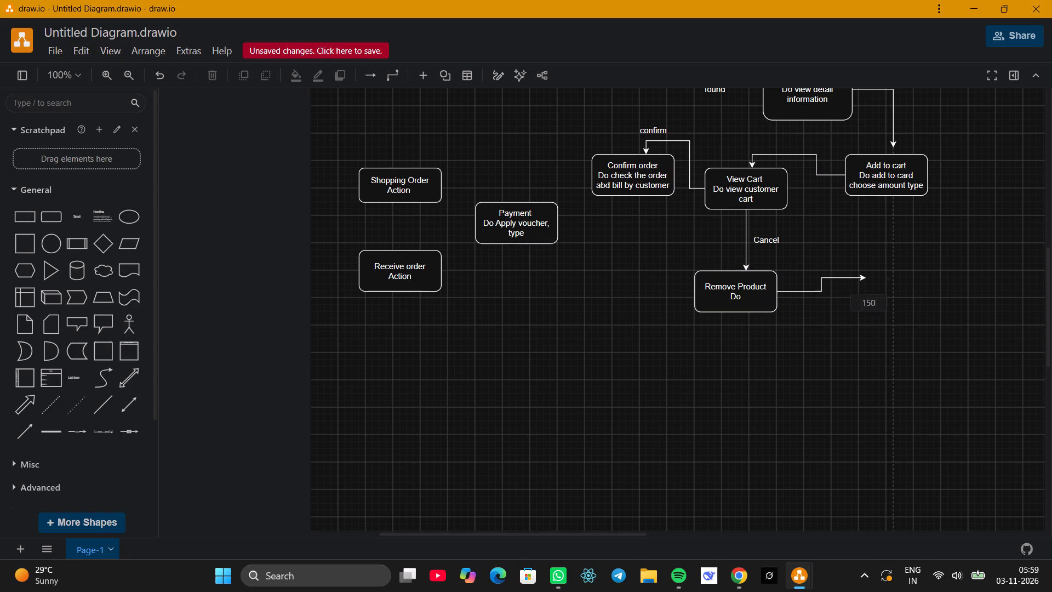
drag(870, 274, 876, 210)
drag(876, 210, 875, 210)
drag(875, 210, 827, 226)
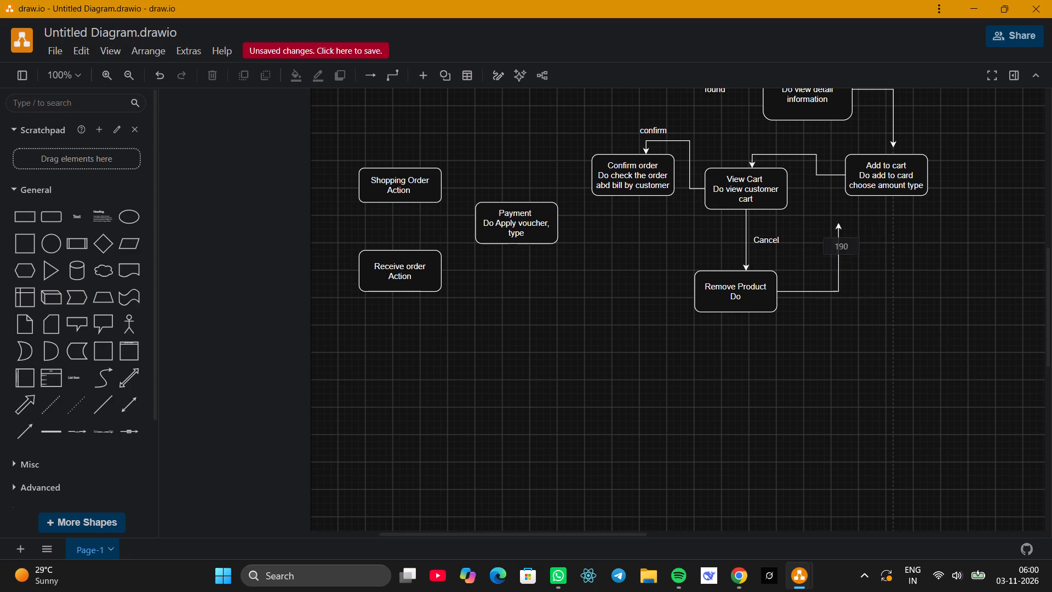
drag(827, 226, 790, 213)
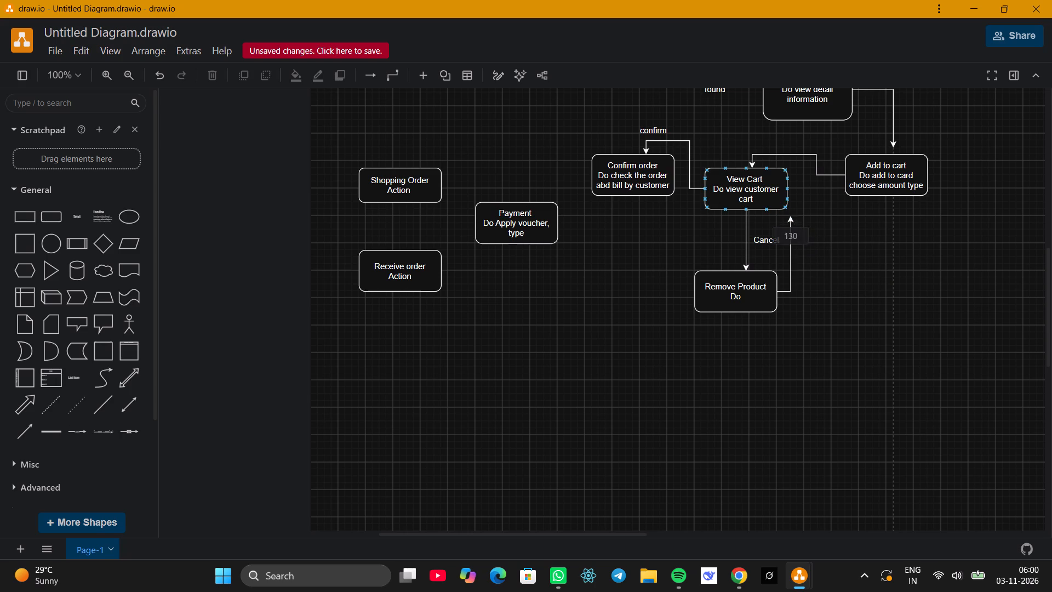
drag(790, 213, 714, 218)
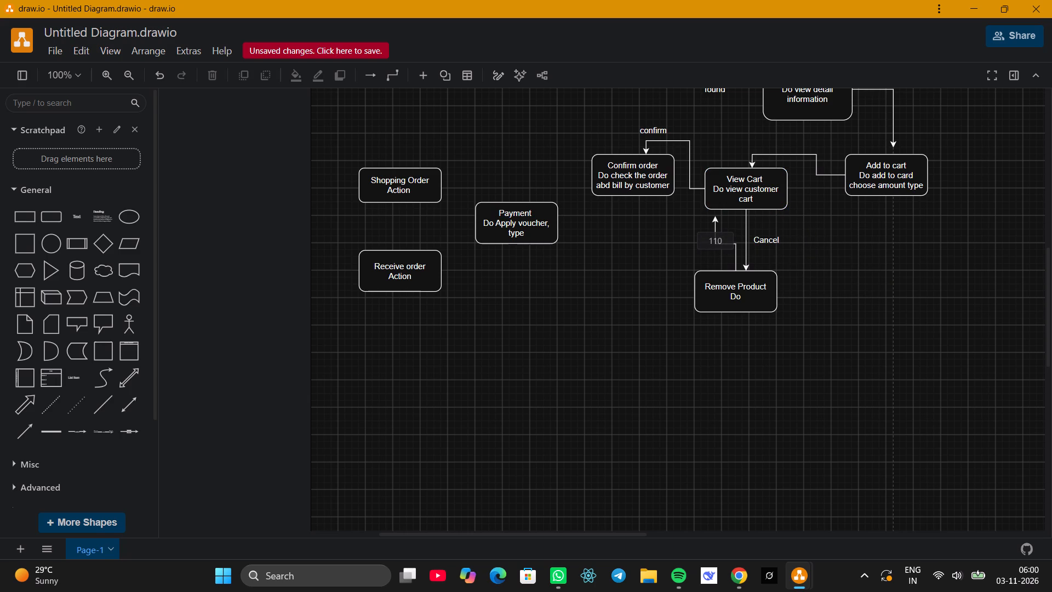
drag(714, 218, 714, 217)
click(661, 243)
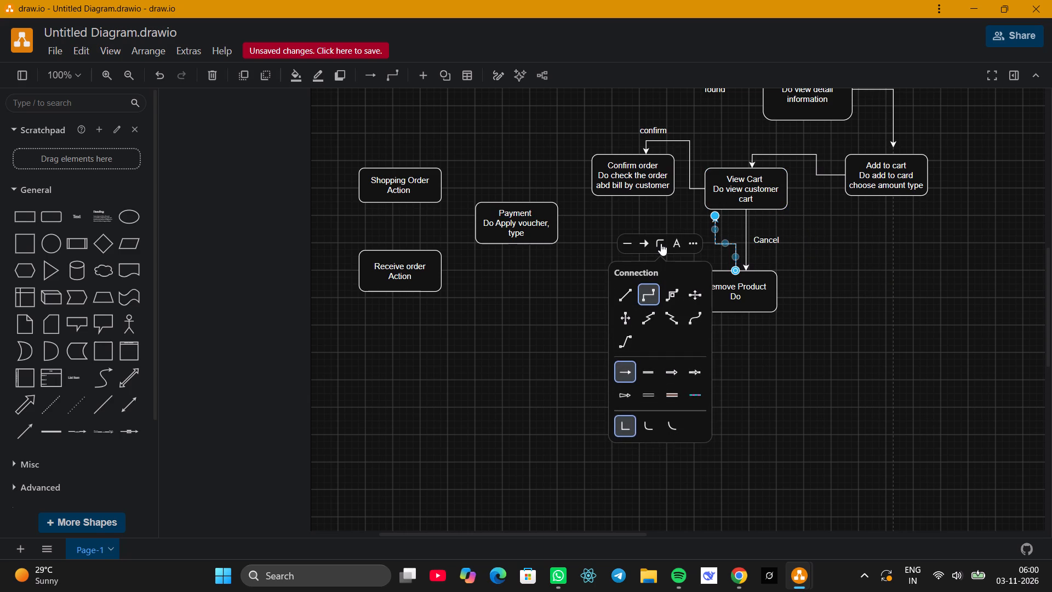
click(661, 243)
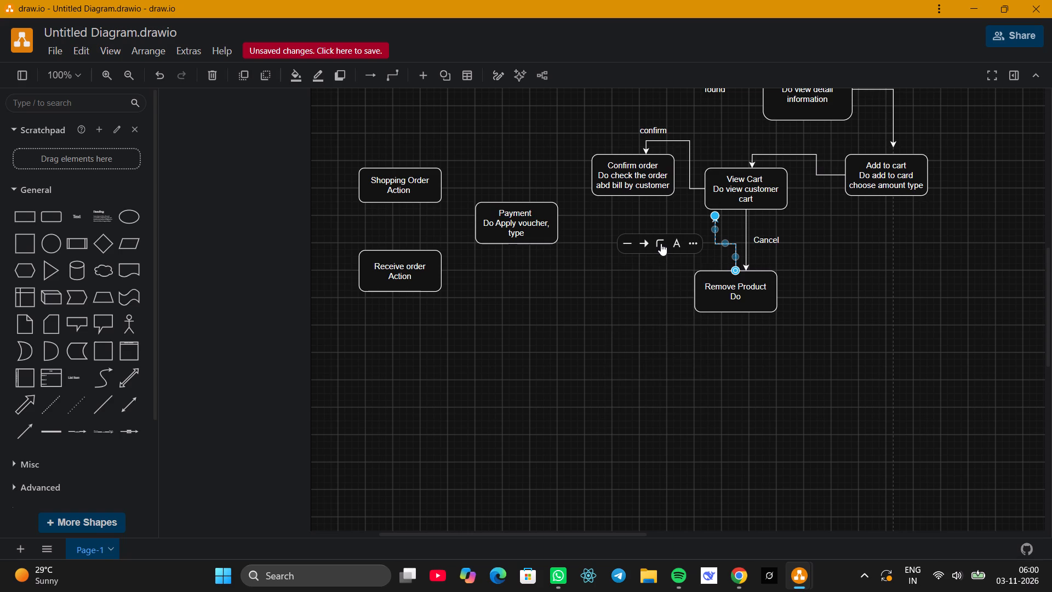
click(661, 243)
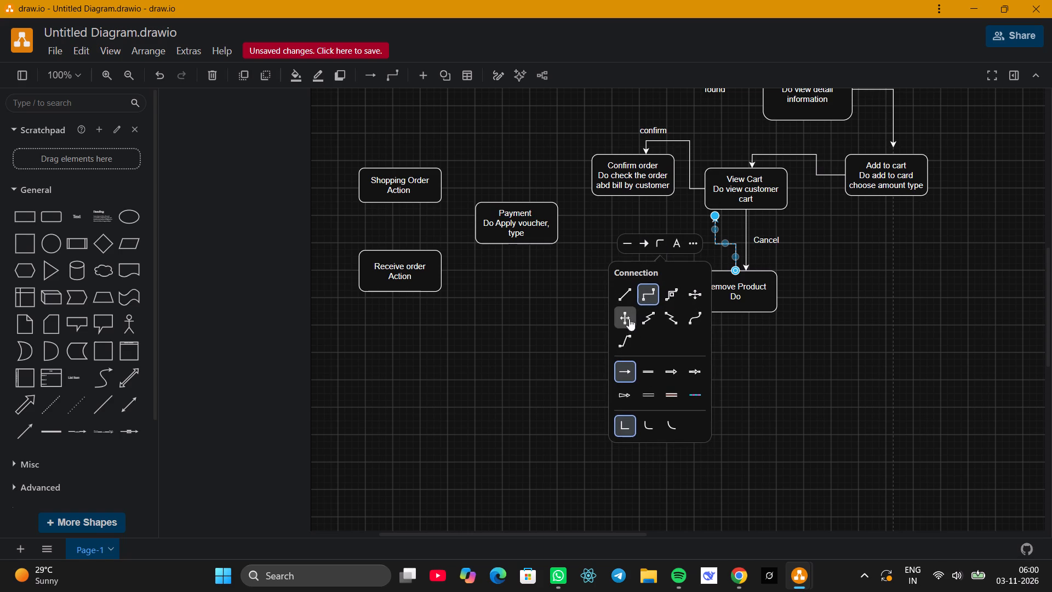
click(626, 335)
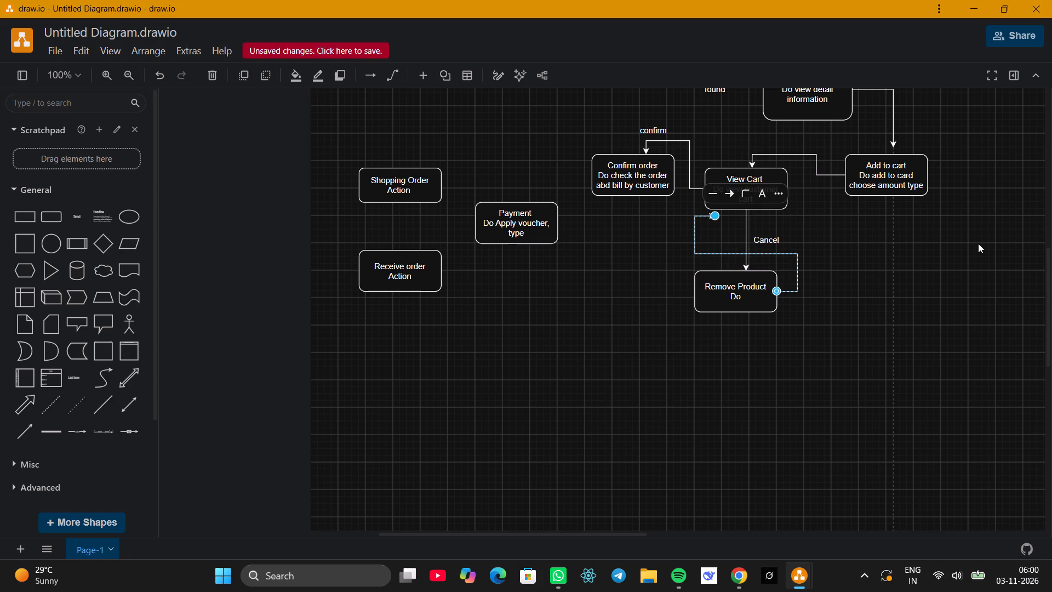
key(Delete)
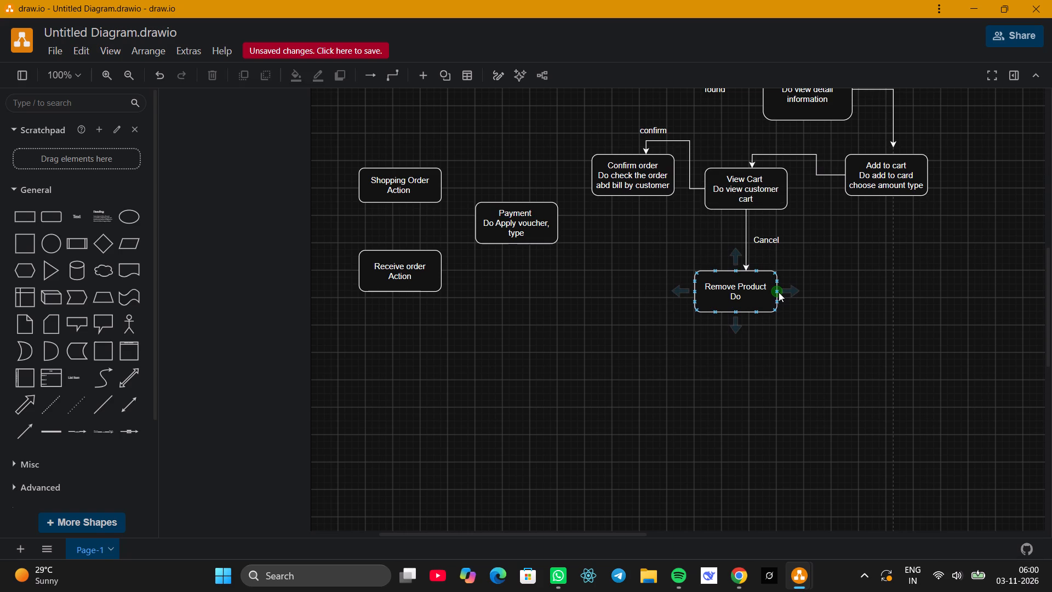
Draw an elbow arrow from the right side of Remove Product up to the lower right side of View Cart.
drag(779, 292, 793, 198)
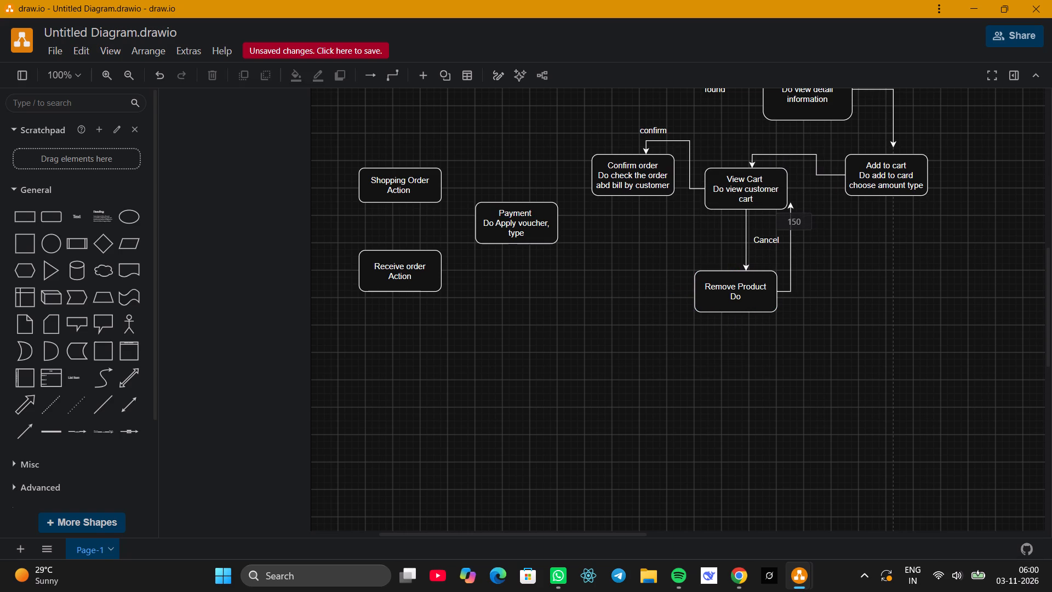
drag(793, 198, 791, 203)
drag(791, 203, 788, 199)
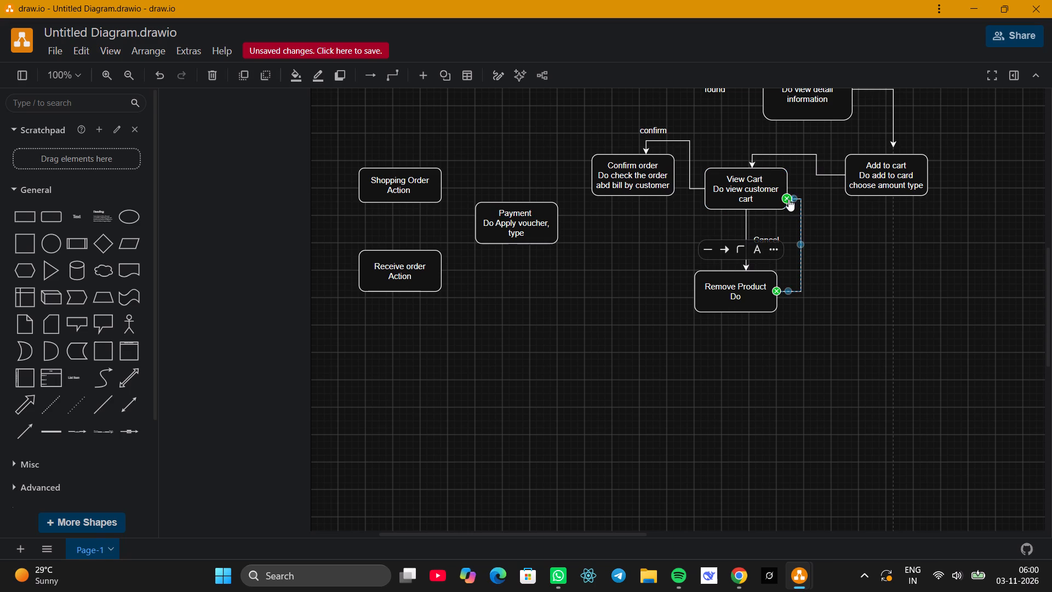
click(885, 230)
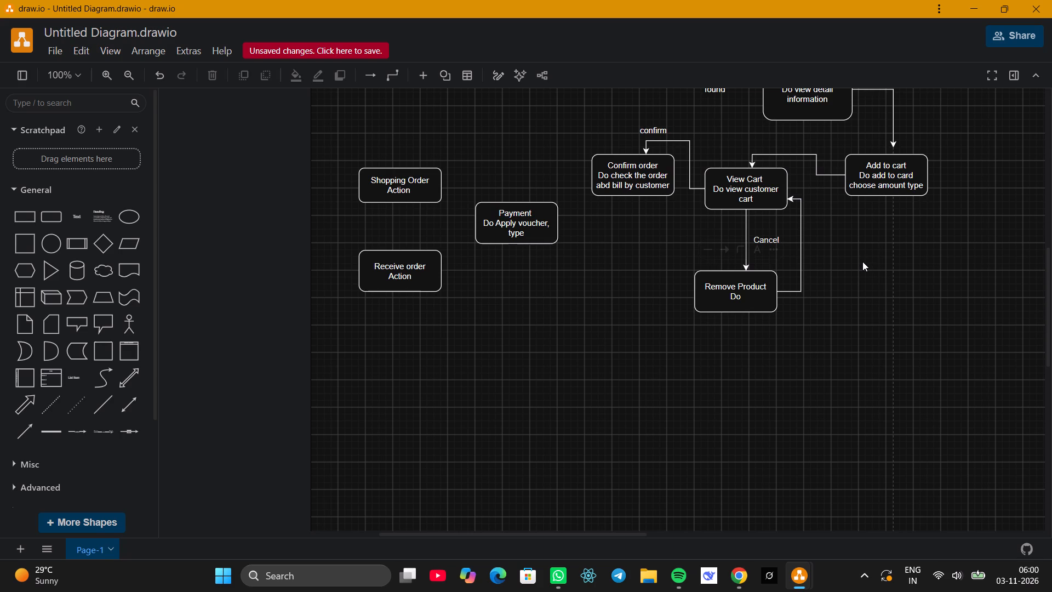
Add the text label "Update cart" to the right of the Remove Product-to-View Cart arrow, widened to fit on one line.
double_click(806, 251)
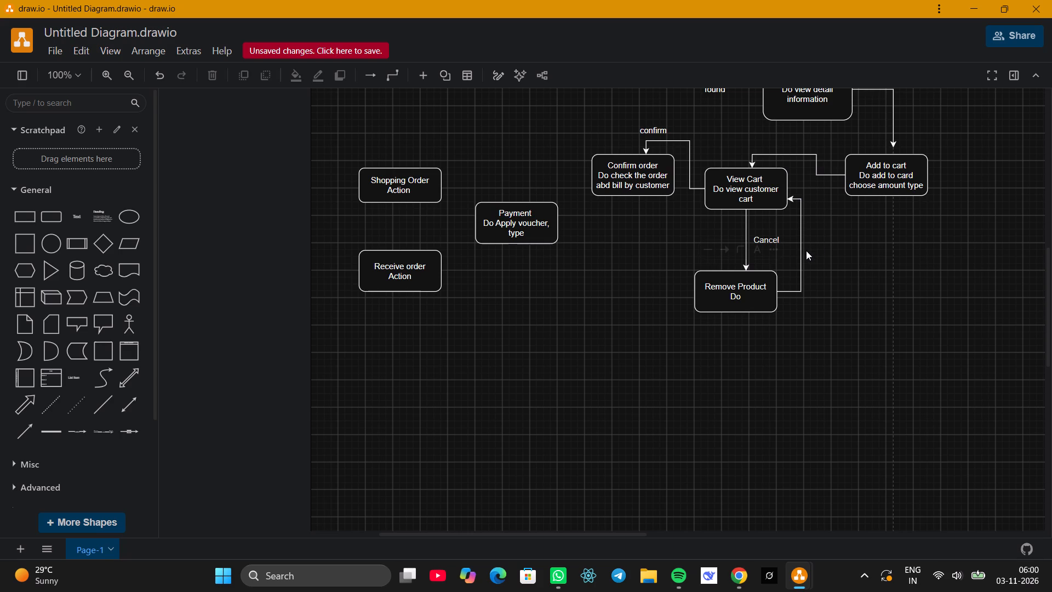
click(806, 251)
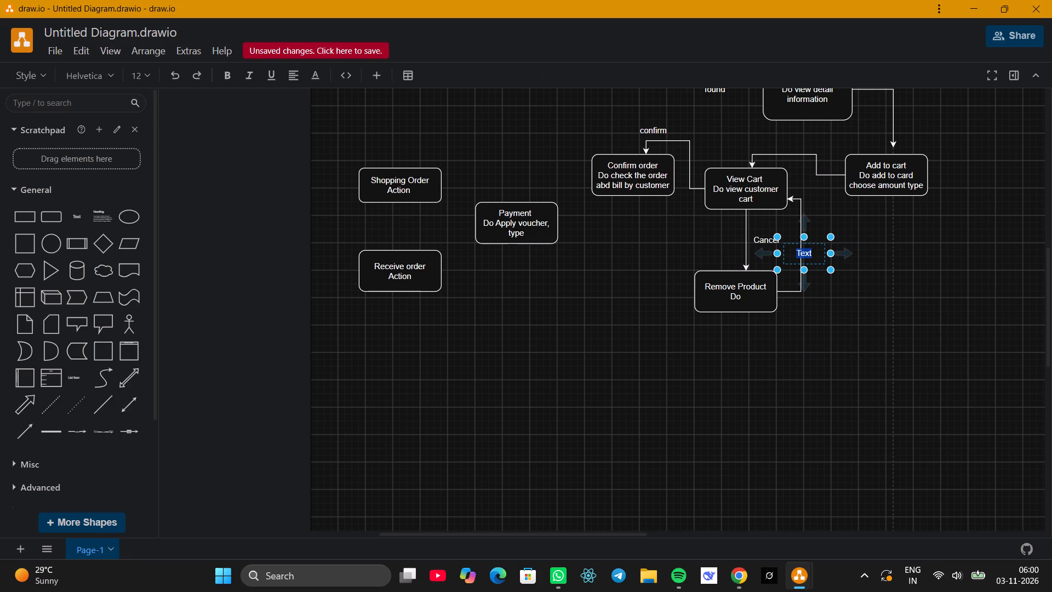
key(shift+u)
key(p)
text(date caer)
key(BackSpace)
key(BackSpace)
text(rt)
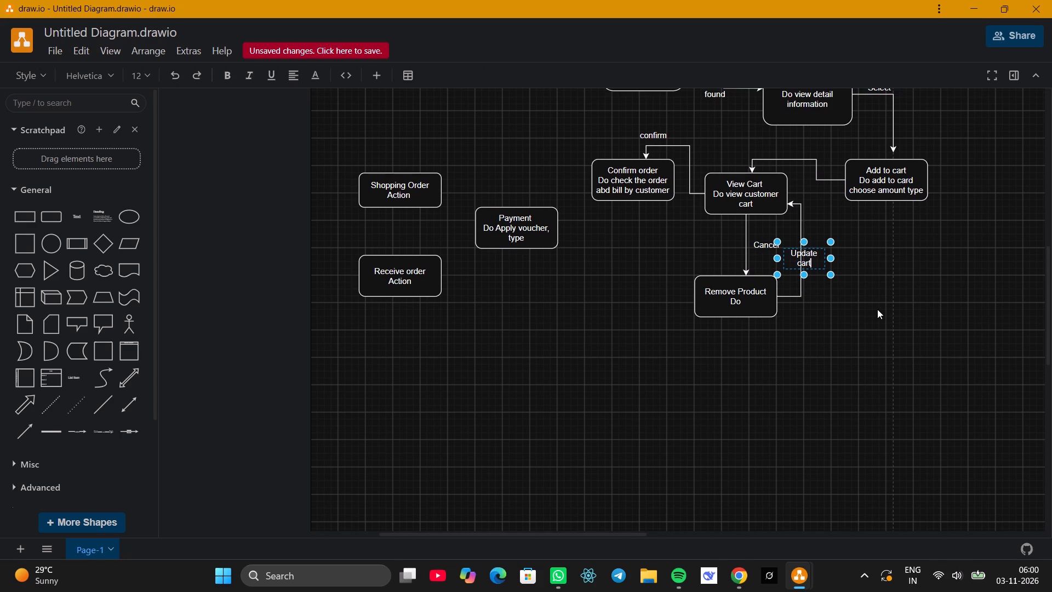
click(877, 309)
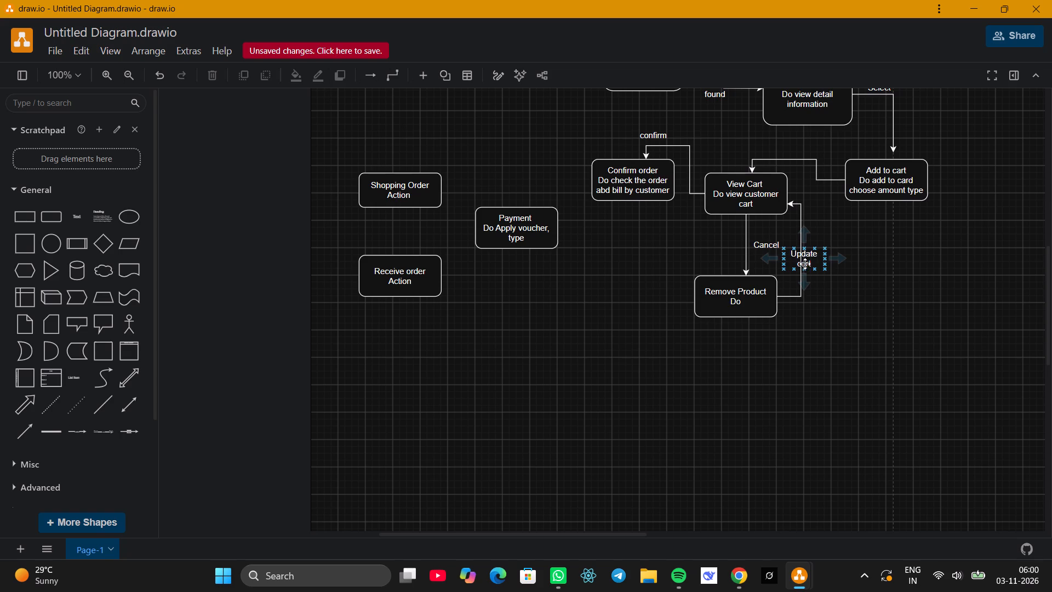
drag(805, 264, 821, 259)
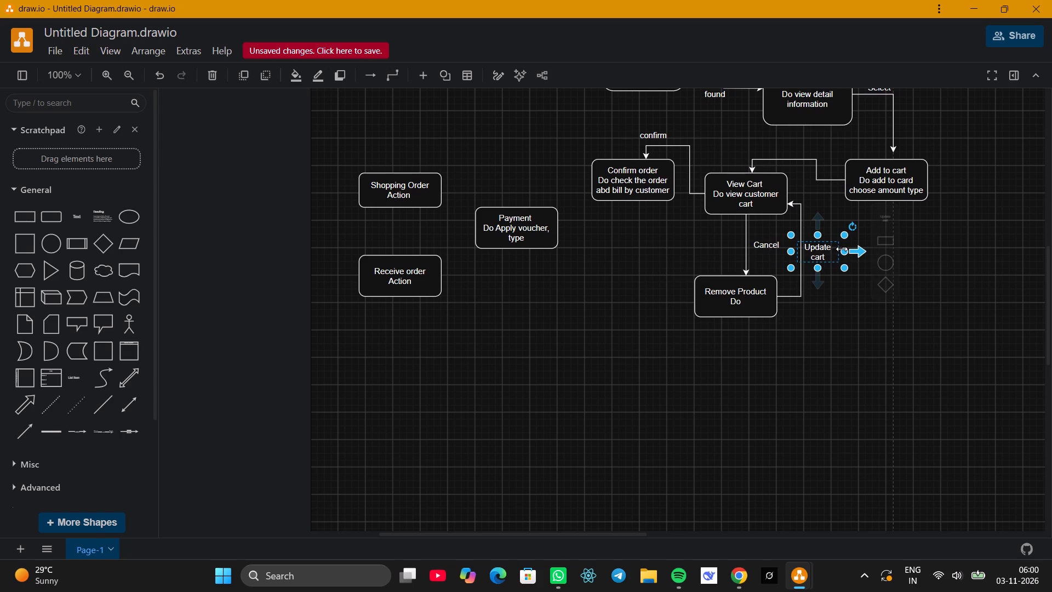
drag(842, 249, 850, 244)
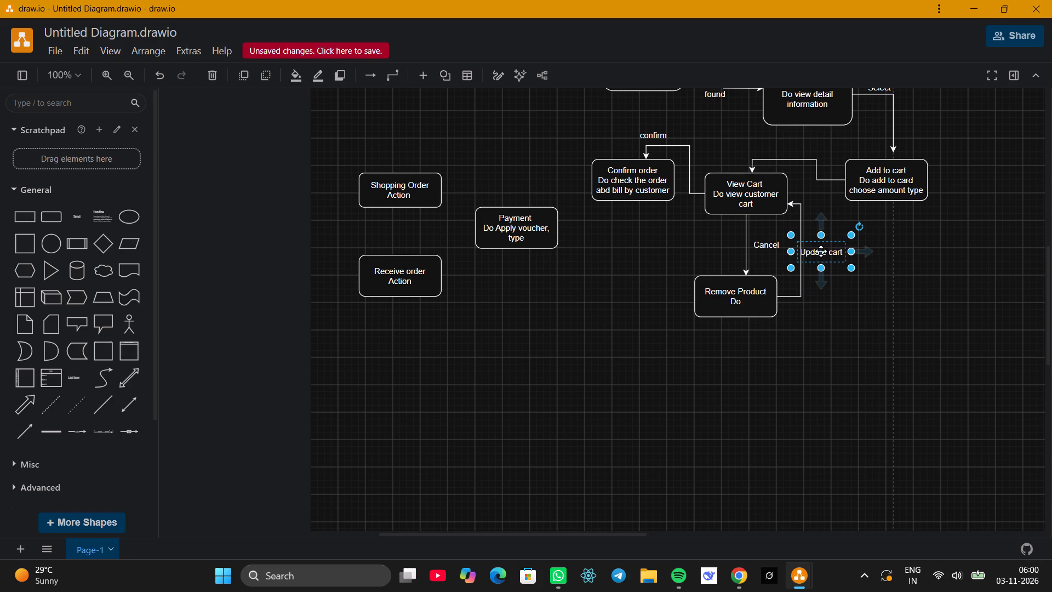
click(821, 251)
click(827, 289)
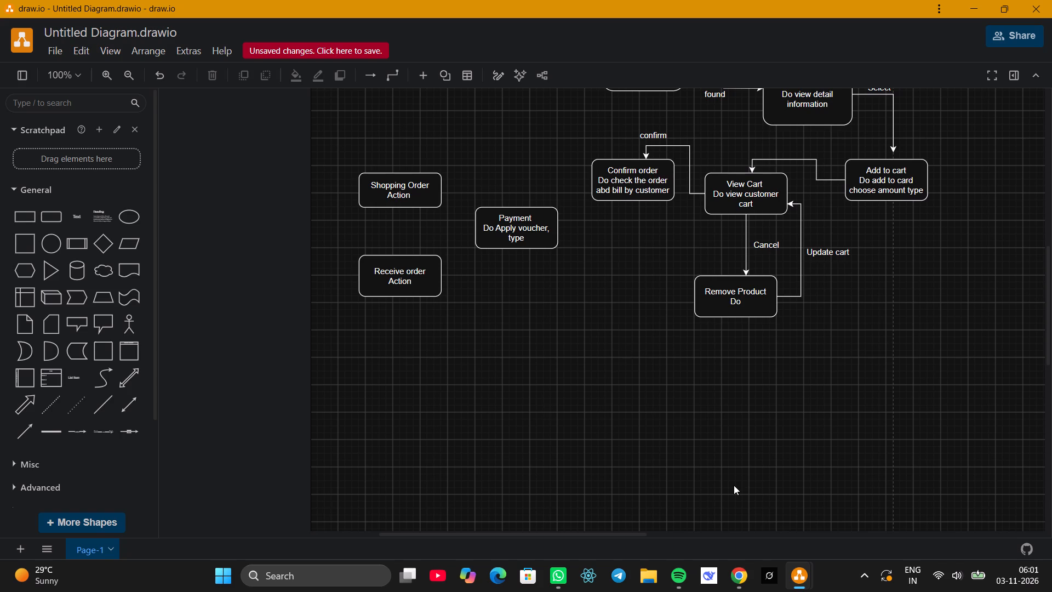
Draw an elbow arrow from the left side of Confirm order down to the top edge of Payment, right of its centre.
scroll(608, 358, up, 1)
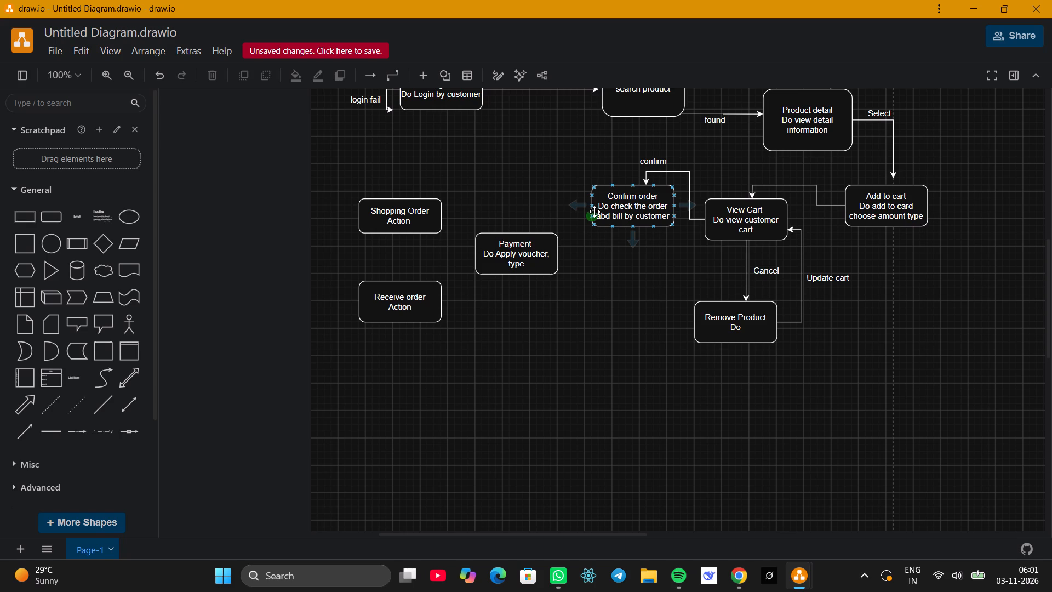
drag(634, 243, 565, 247)
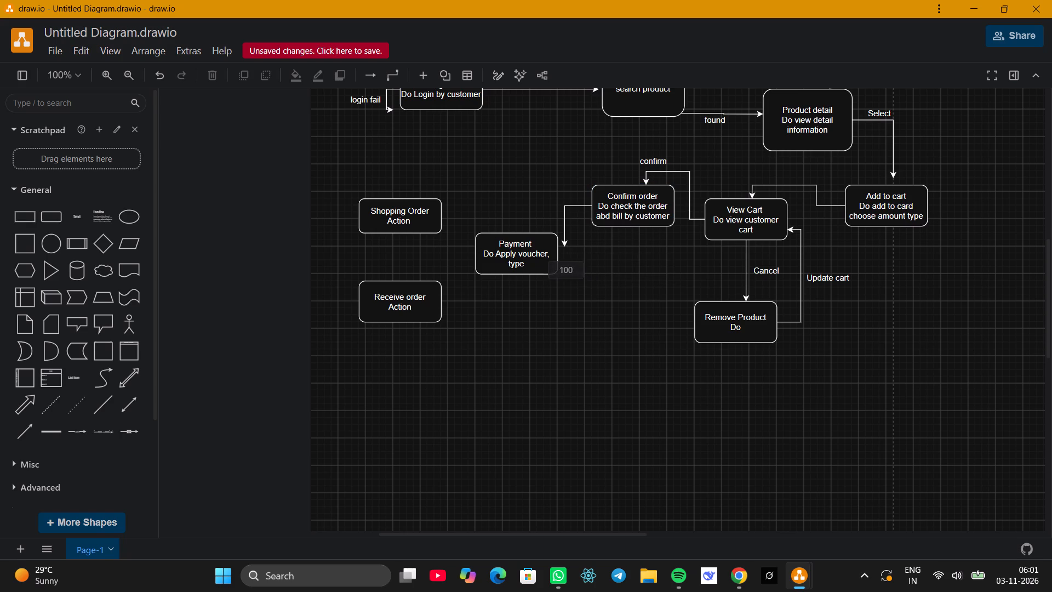
drag(565, 247, 634, 275)
drag(634, 275, 623, 293)
drag(623, 293, 557, 237)
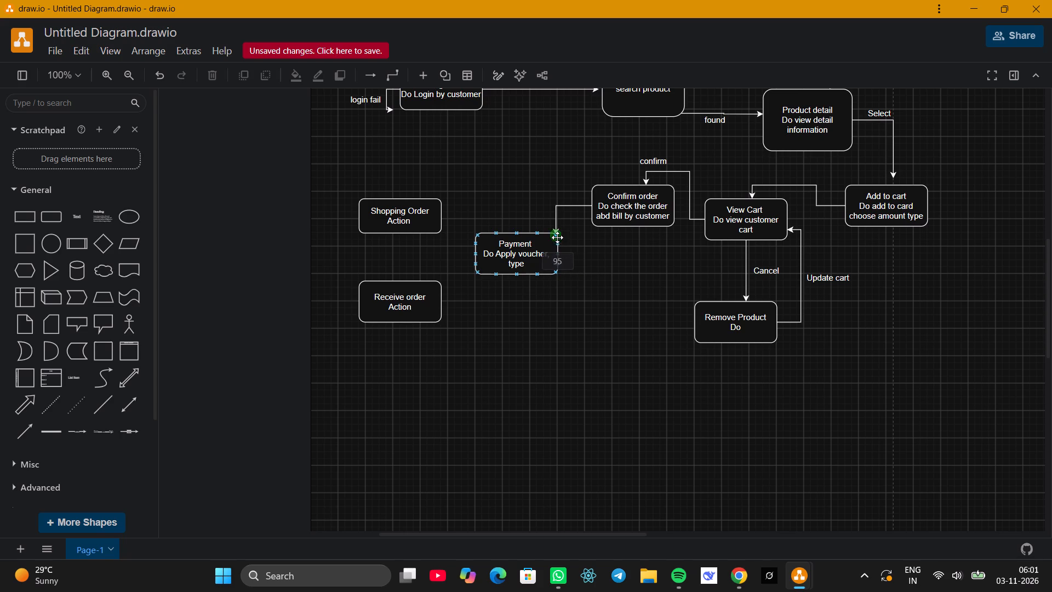
drag(557, 237, 555, 236)
drag(555, 236, 539, 235)
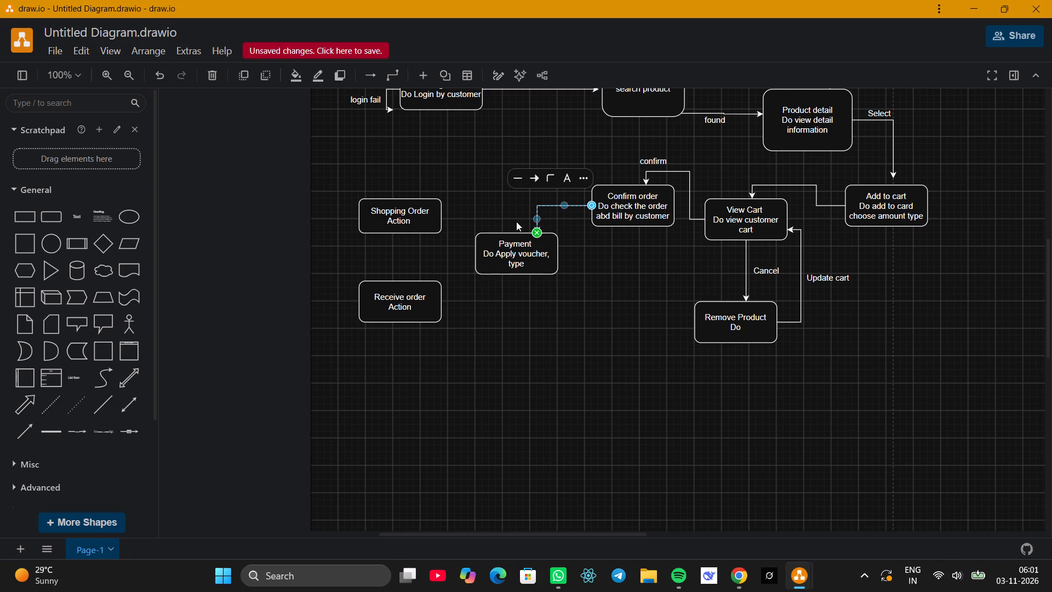
click(516, 221)
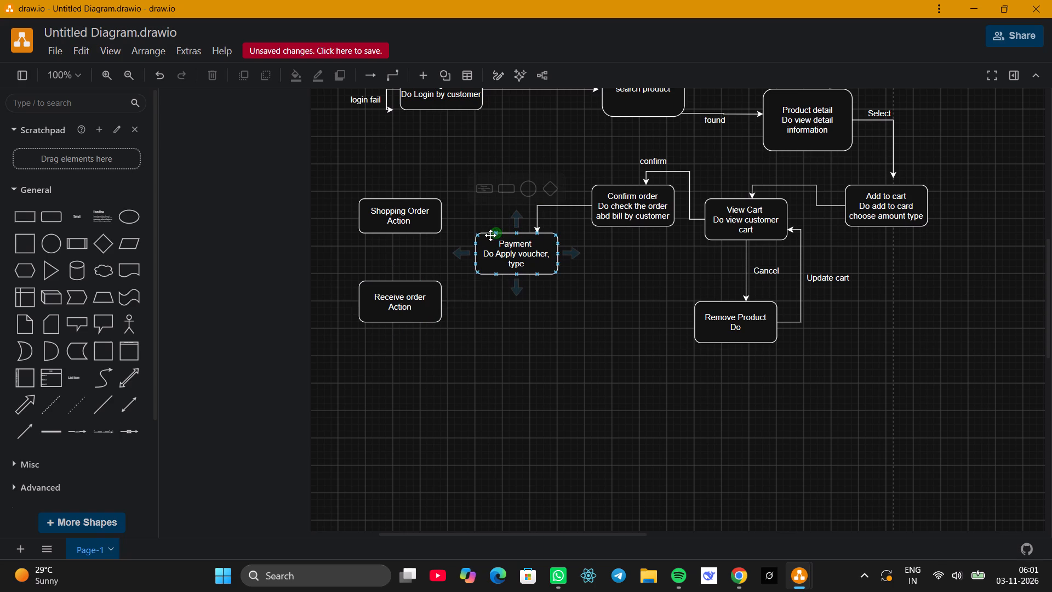
Draw an elbow arrow from the top edge of Payment, left of its centre, to the right side of Shopping Order.
drag(495, 234, 494, 213)
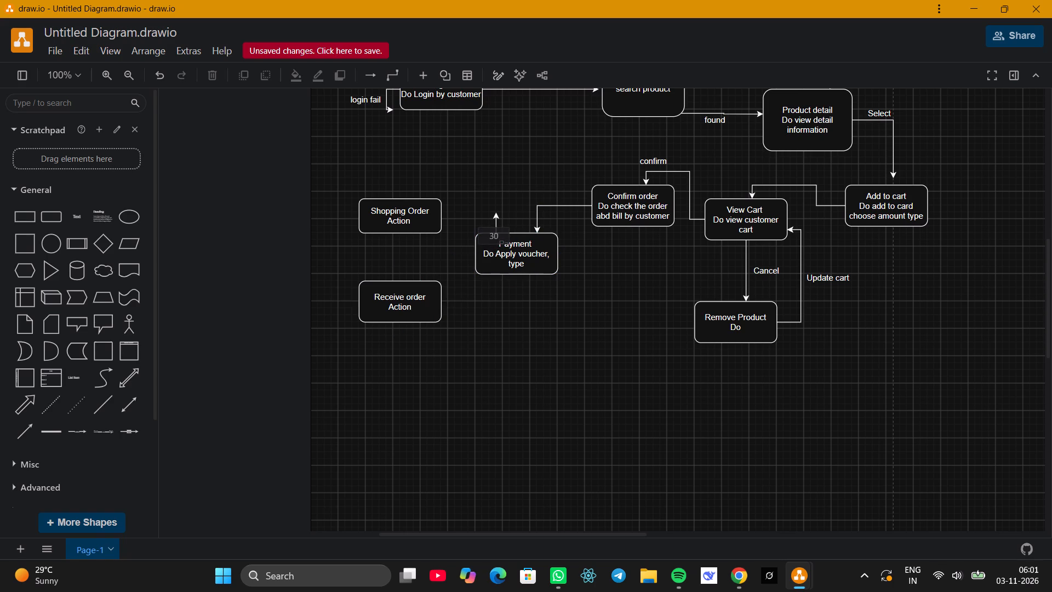
drag(494, 213, 439, 213)
click(551, 327)
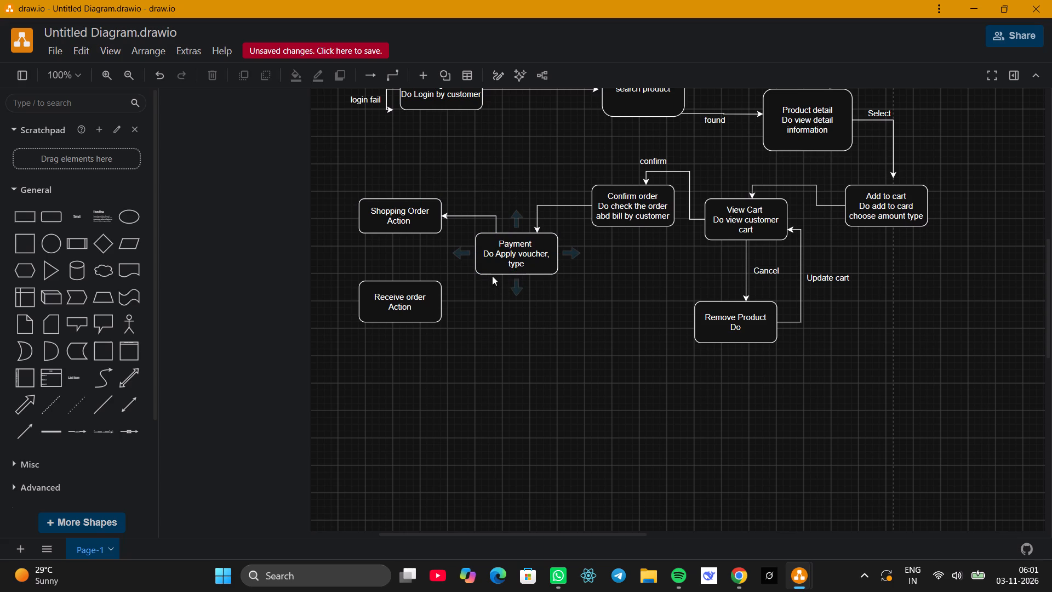
Draw an elbow arrow from the left side of Payment down to the top of Receive order.
drag(514, 286, 514, 311)
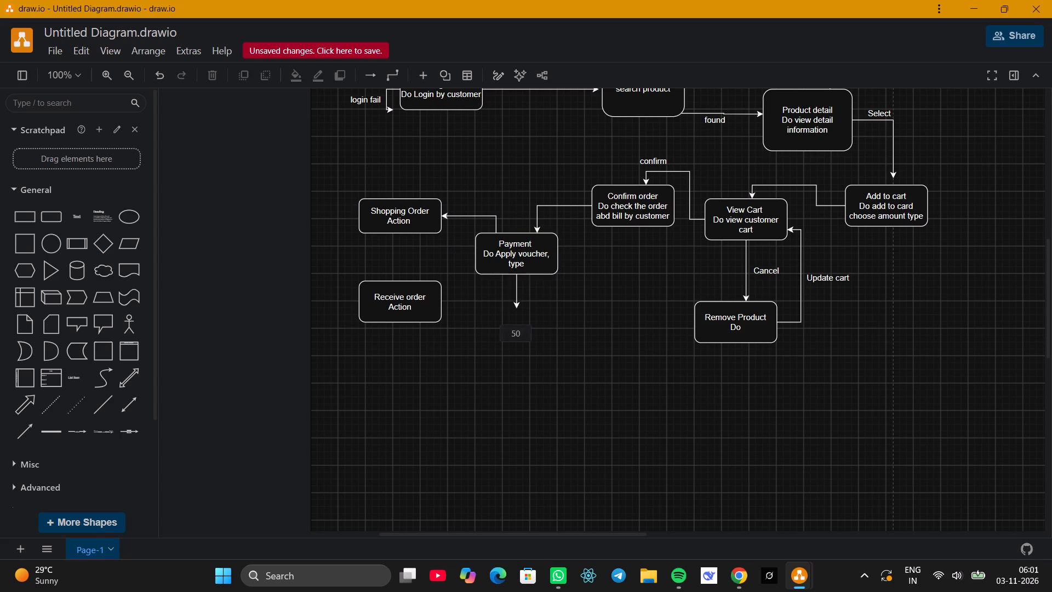
drag(514, 311, 502, 322)
drag(502, 322, 424, 289)
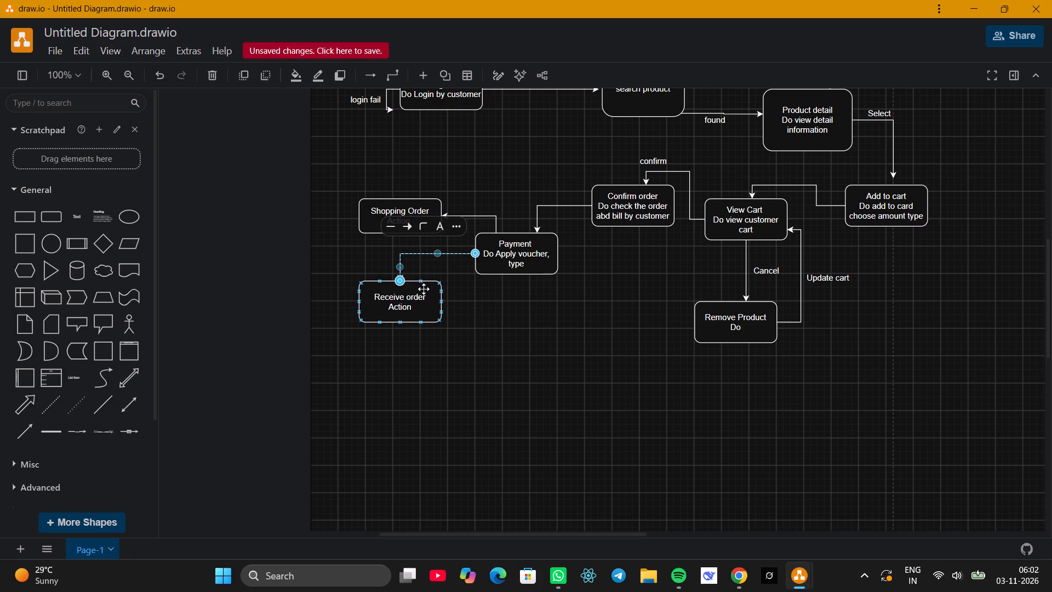
click(596, 385)
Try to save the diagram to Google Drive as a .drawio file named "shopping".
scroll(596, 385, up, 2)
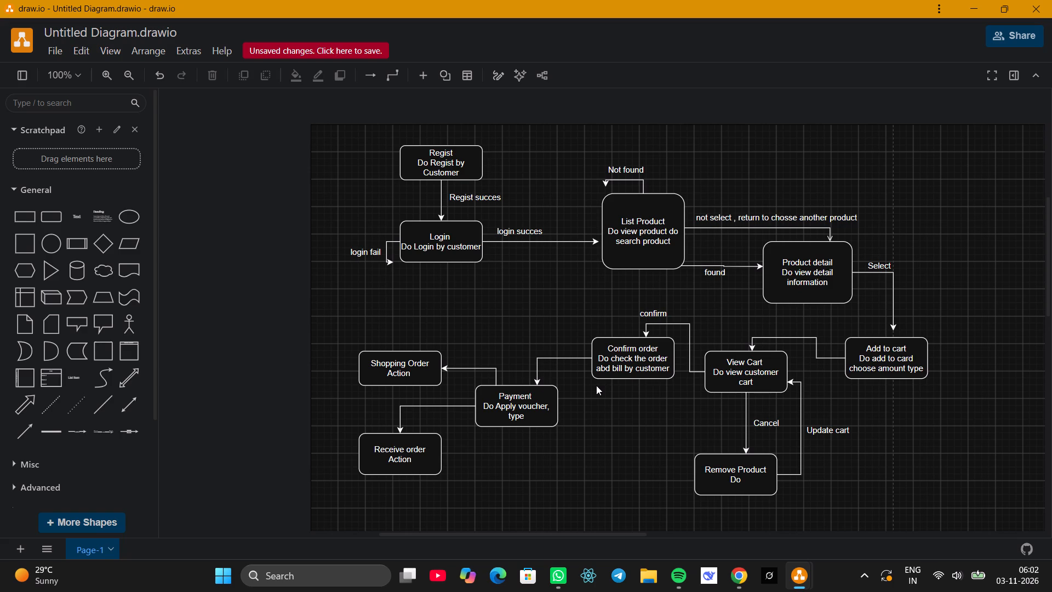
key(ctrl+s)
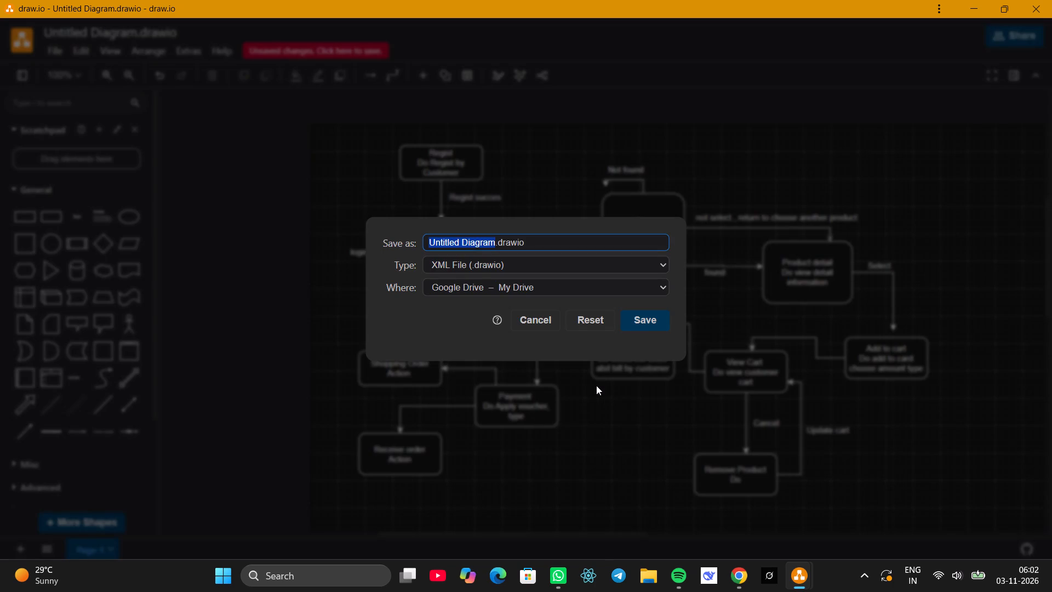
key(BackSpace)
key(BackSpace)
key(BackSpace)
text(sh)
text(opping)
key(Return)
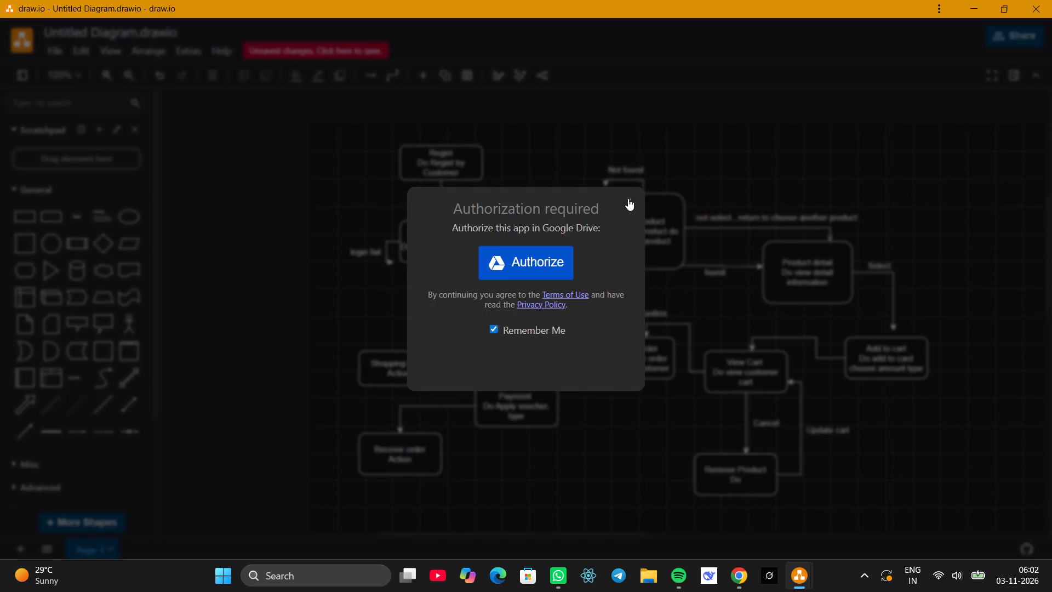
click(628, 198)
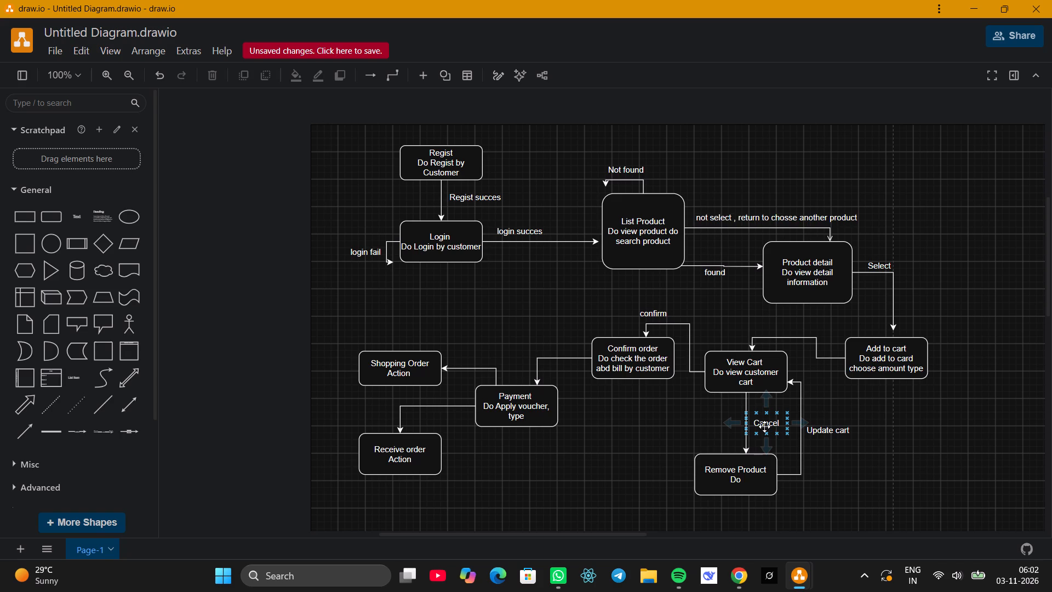
Review the whole diagram at 80% zoom, checking all boxes, arrows and labels from registration to order receipt.
click(798, 144)
scroll(1009, 259, up, 1)
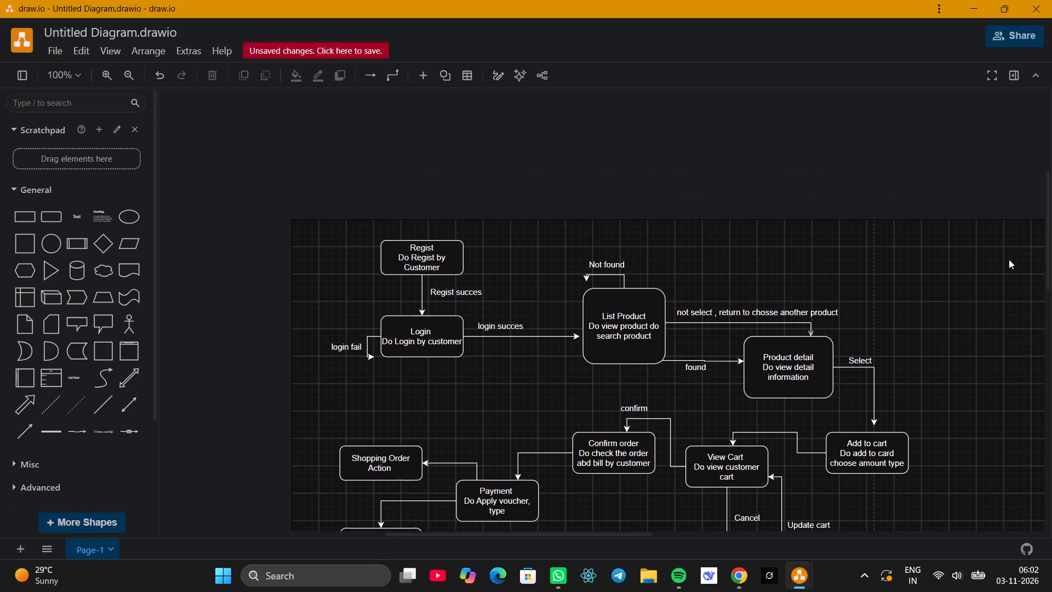
scroll(1009, 259, down, 2)
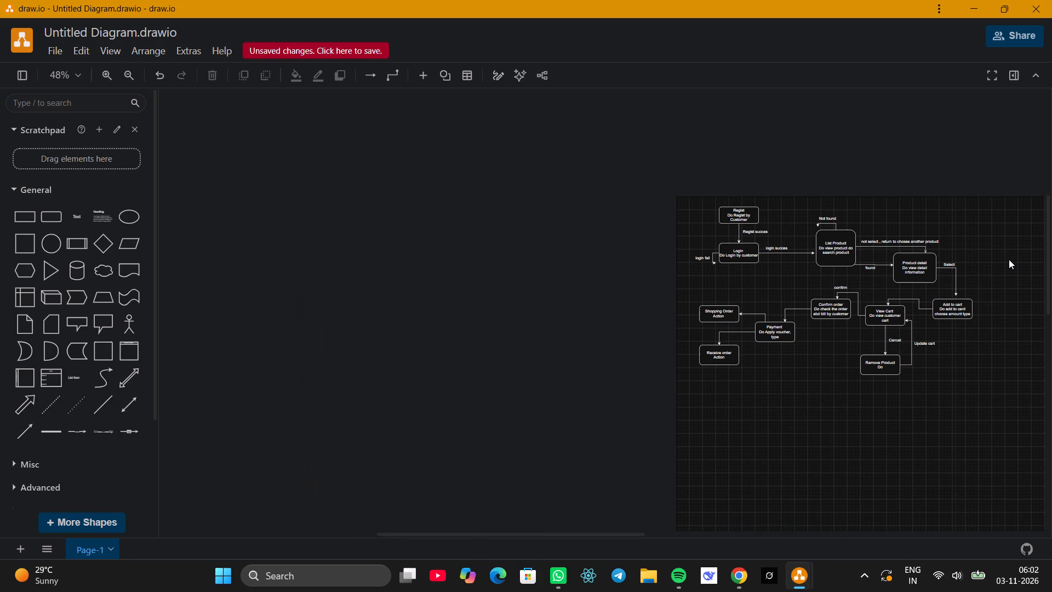
scroll(970, 401, left, 1)
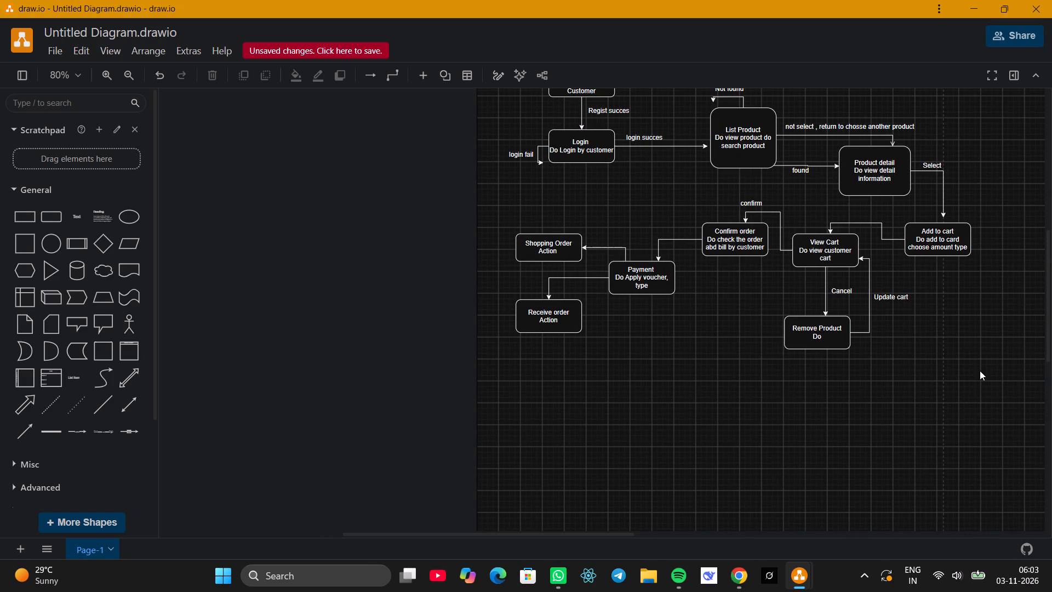
scroll(980, 371, up, 2)
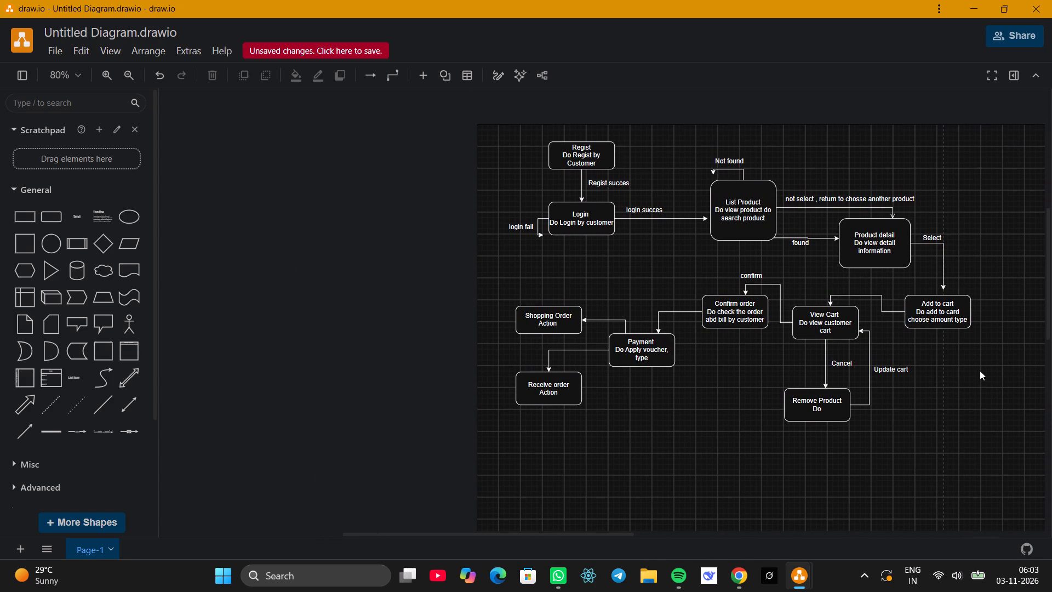
click(980, 371)
drag(980, 371, 899, 374)
drag(899, 374, 937, 391)
scroll(937, 391, left, 1)
right_click(937, 391)
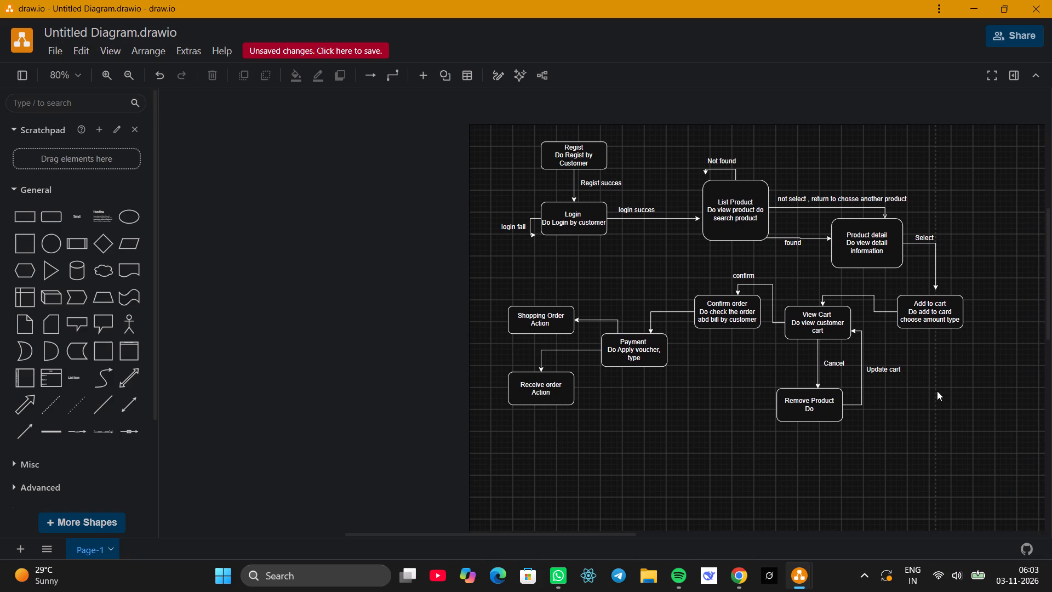
scroll(937, 391, left, 4)
double_click(894, 424)
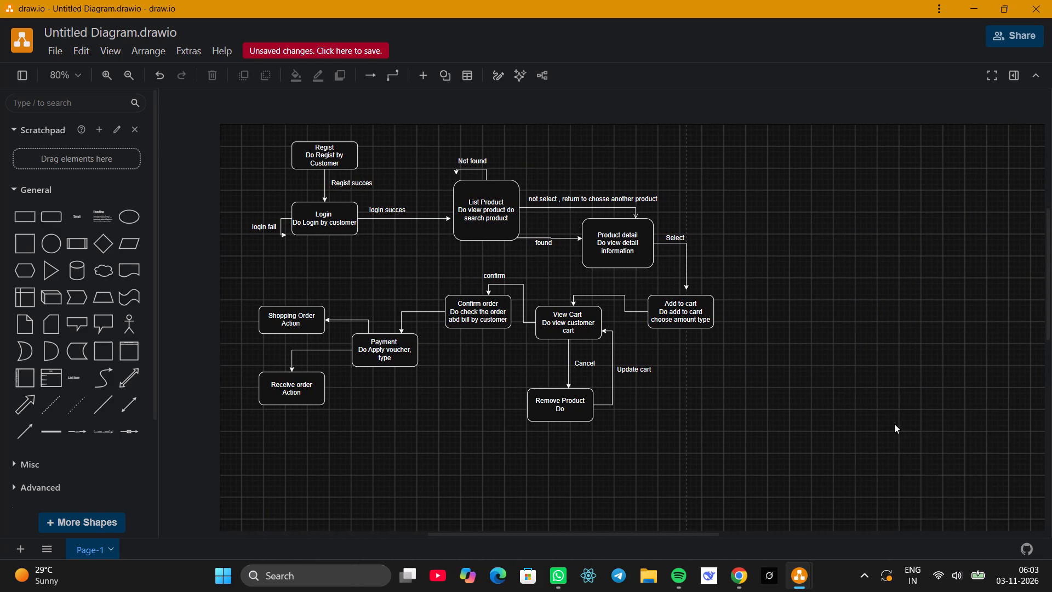
scroll(894, 424, left, 2)
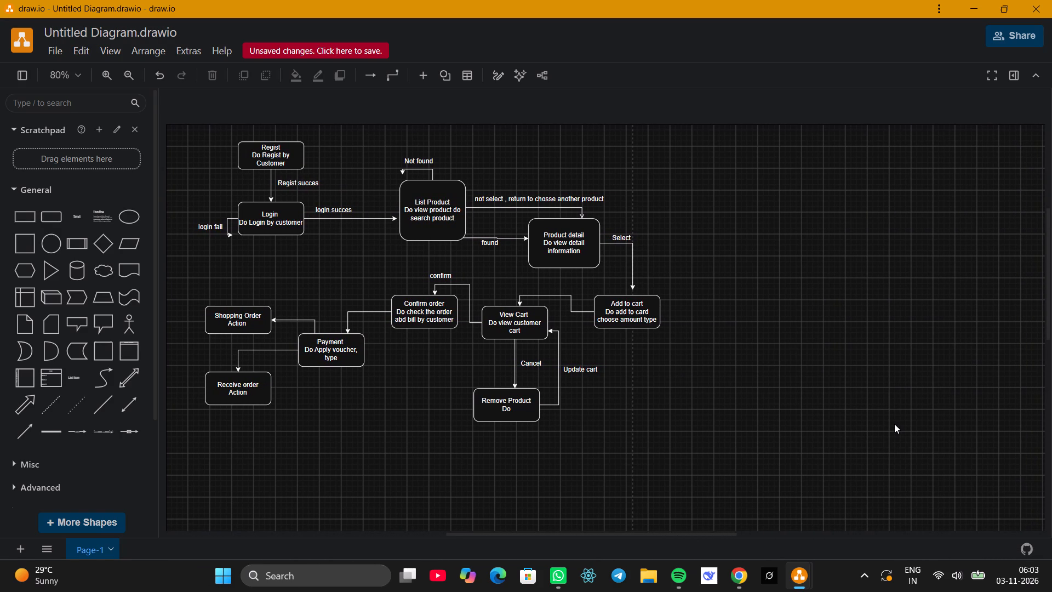
scroll(894, 424, left, 3)
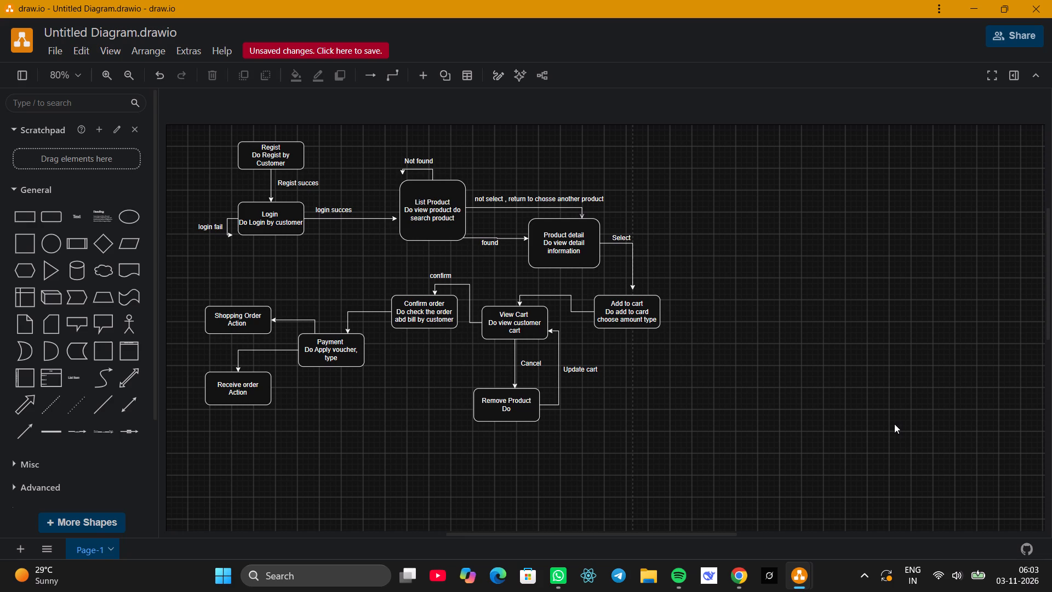
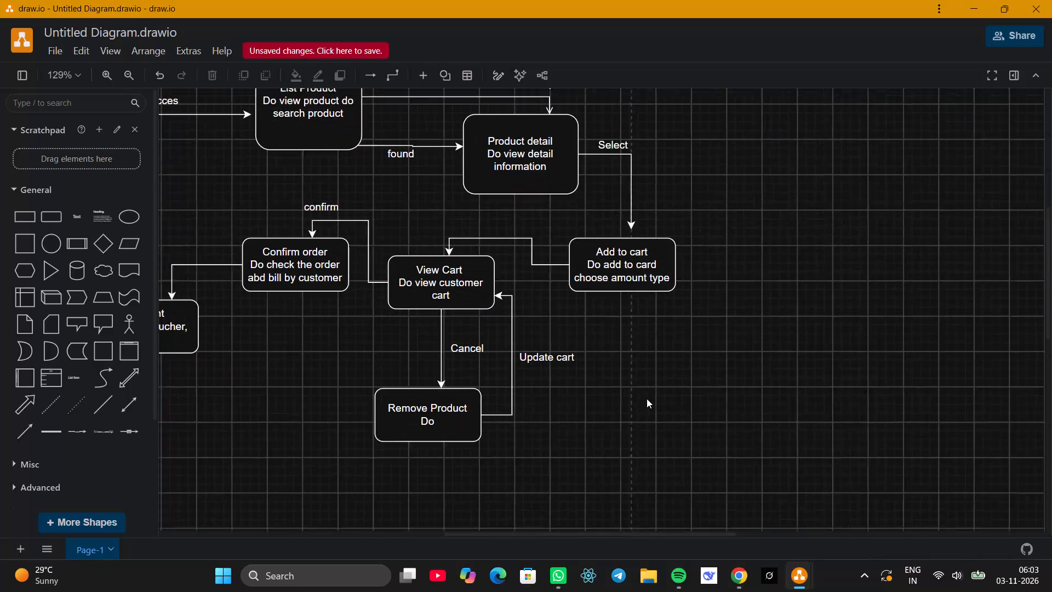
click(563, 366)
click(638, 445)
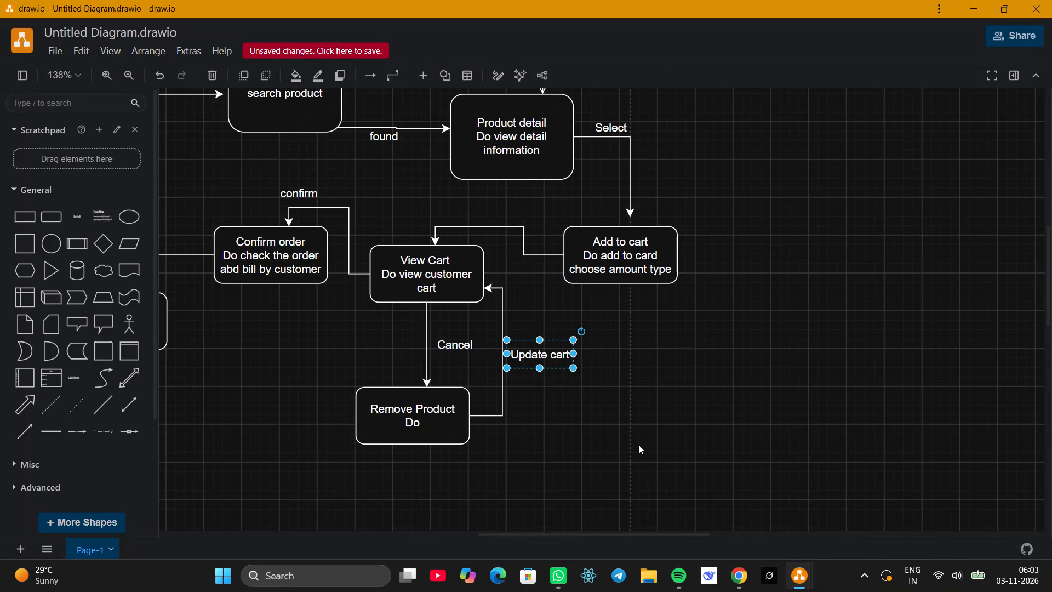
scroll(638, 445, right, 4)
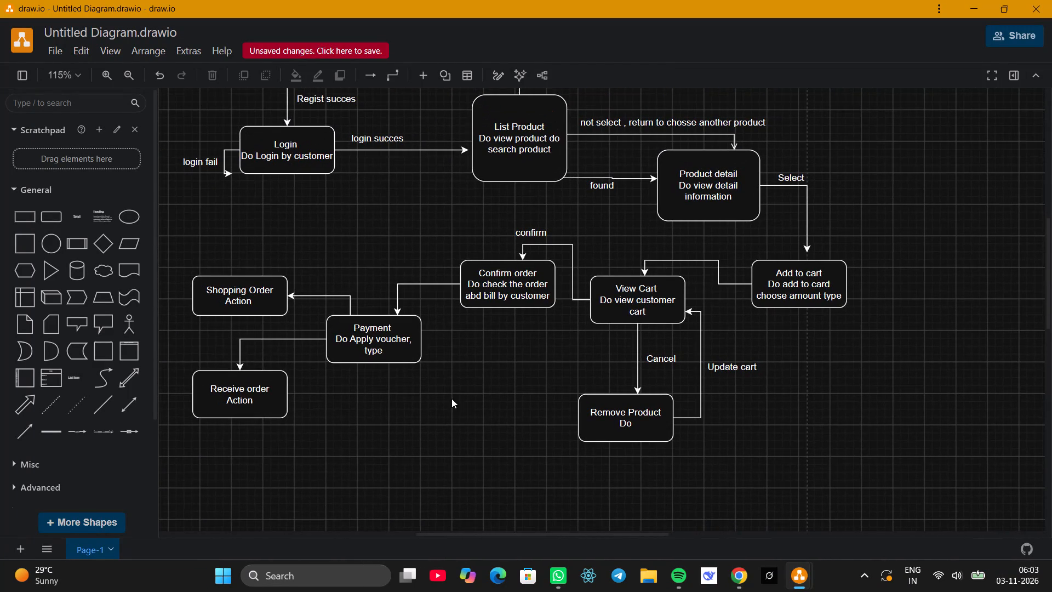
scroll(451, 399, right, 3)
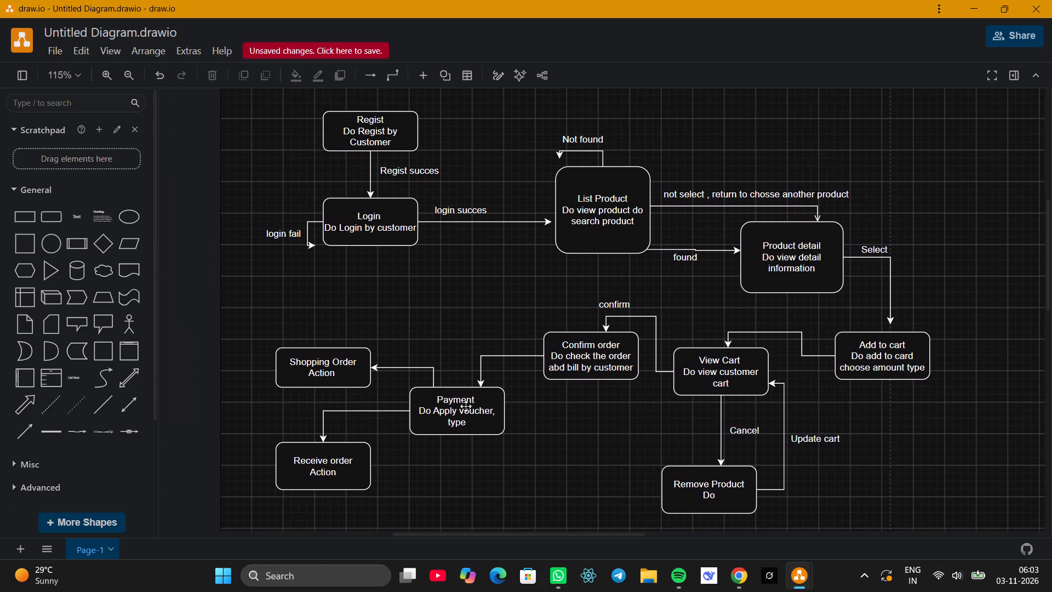
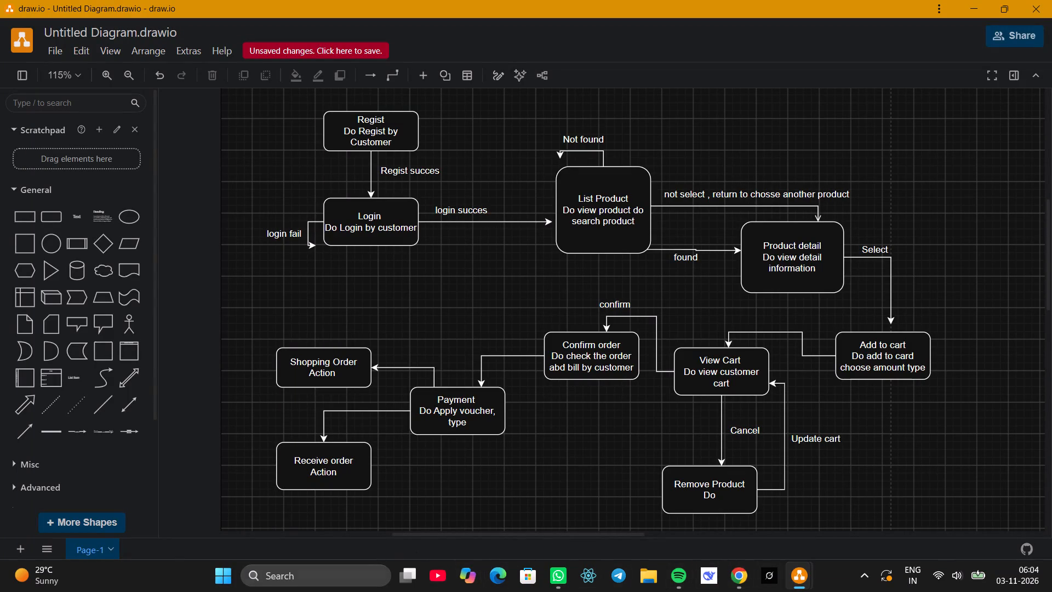
Find the Kuro app through the Windows search using "kur" and launch it.
click(342, 584)
text(kur)
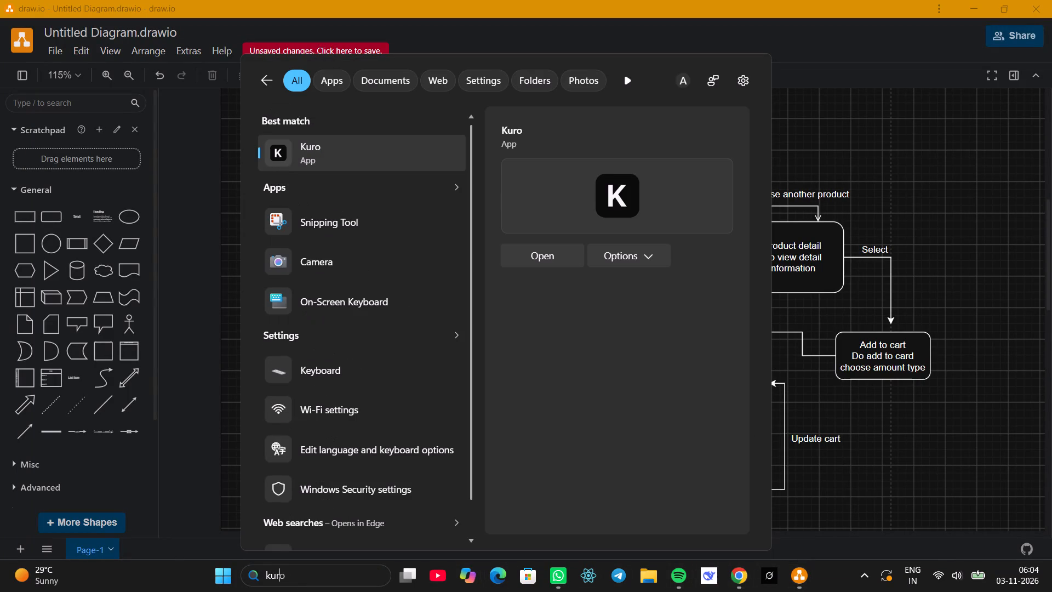
click(342, 157)
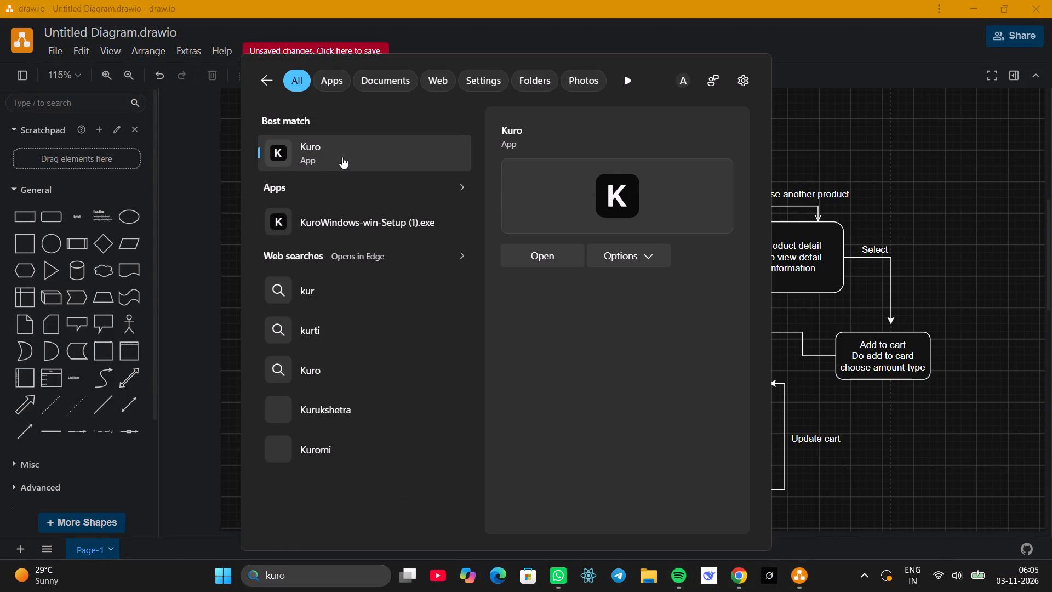